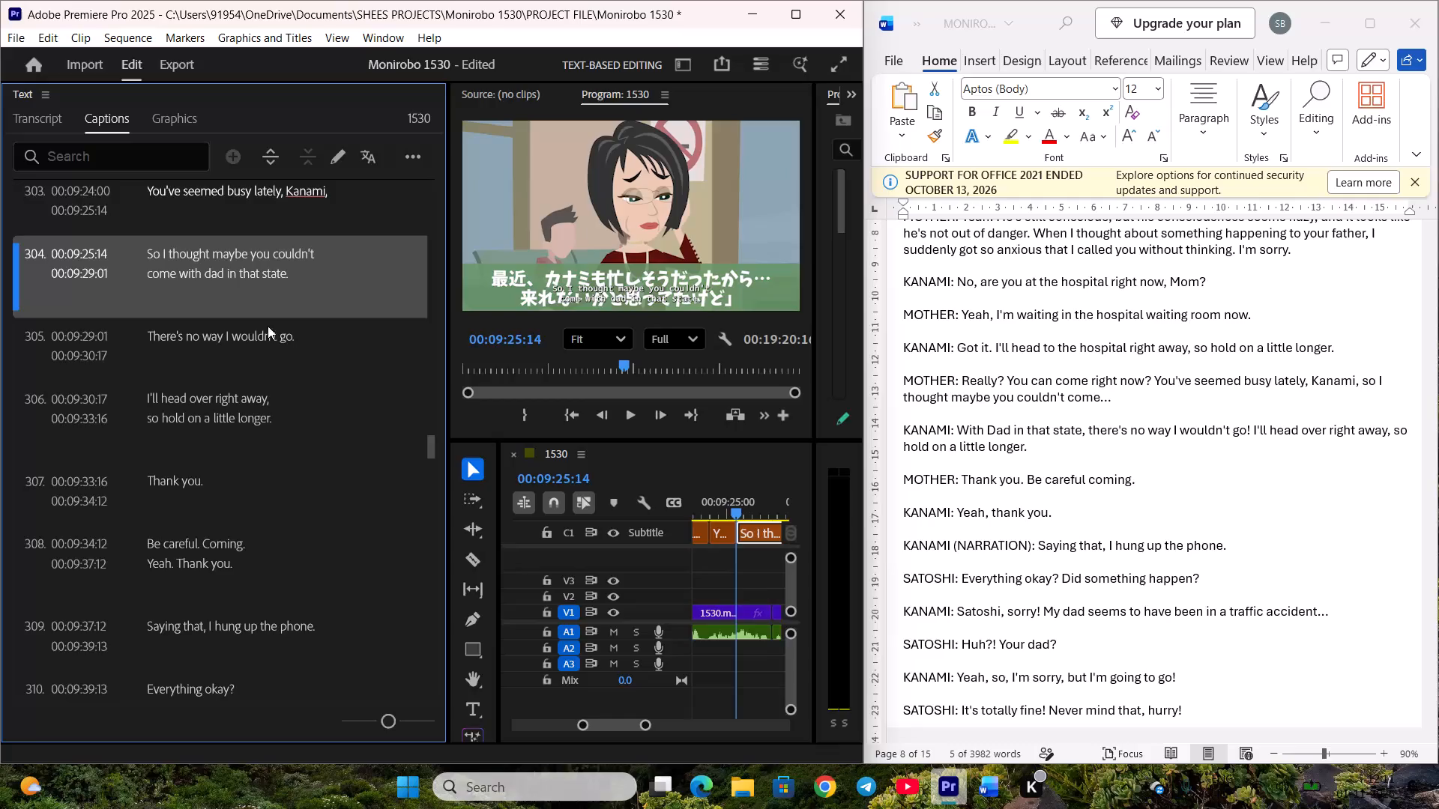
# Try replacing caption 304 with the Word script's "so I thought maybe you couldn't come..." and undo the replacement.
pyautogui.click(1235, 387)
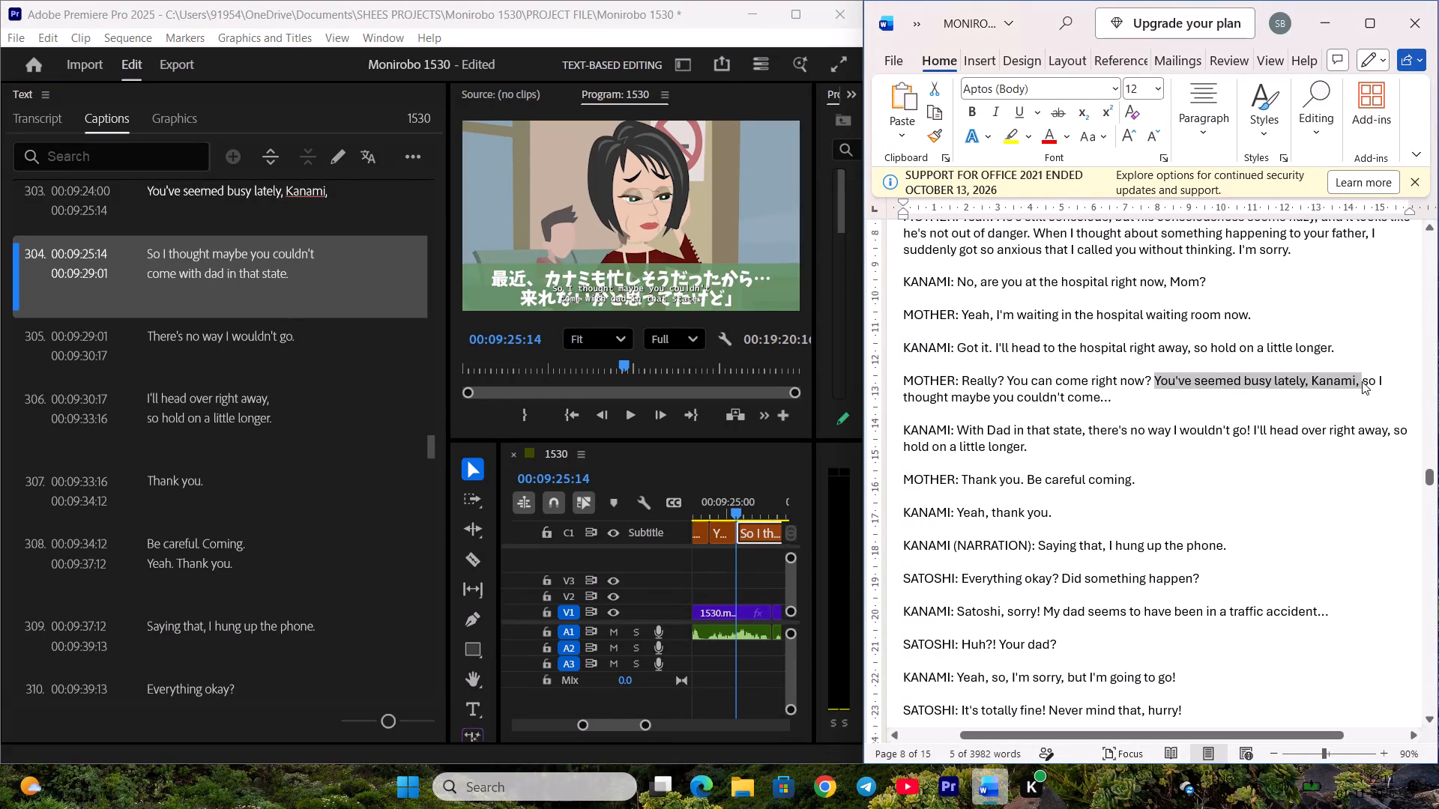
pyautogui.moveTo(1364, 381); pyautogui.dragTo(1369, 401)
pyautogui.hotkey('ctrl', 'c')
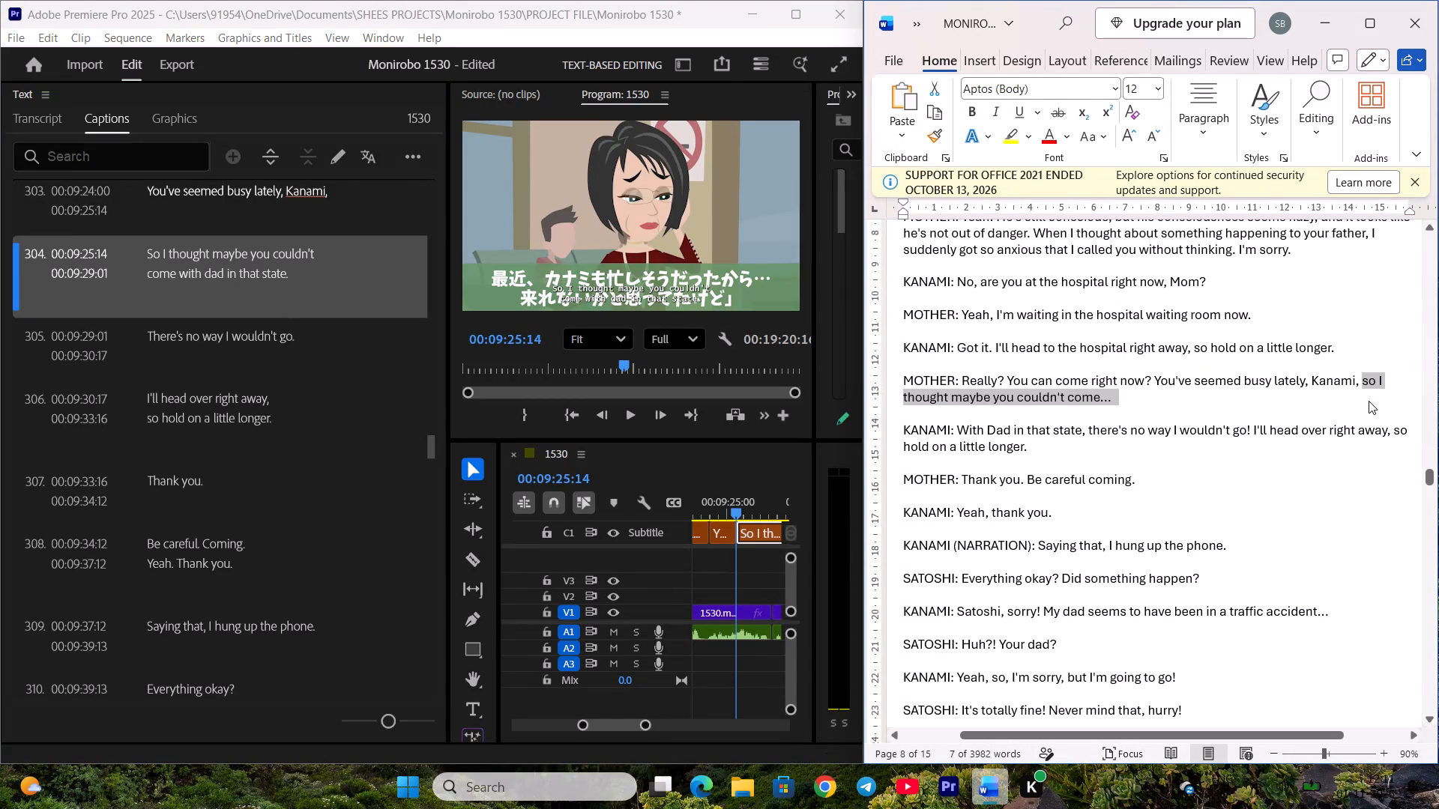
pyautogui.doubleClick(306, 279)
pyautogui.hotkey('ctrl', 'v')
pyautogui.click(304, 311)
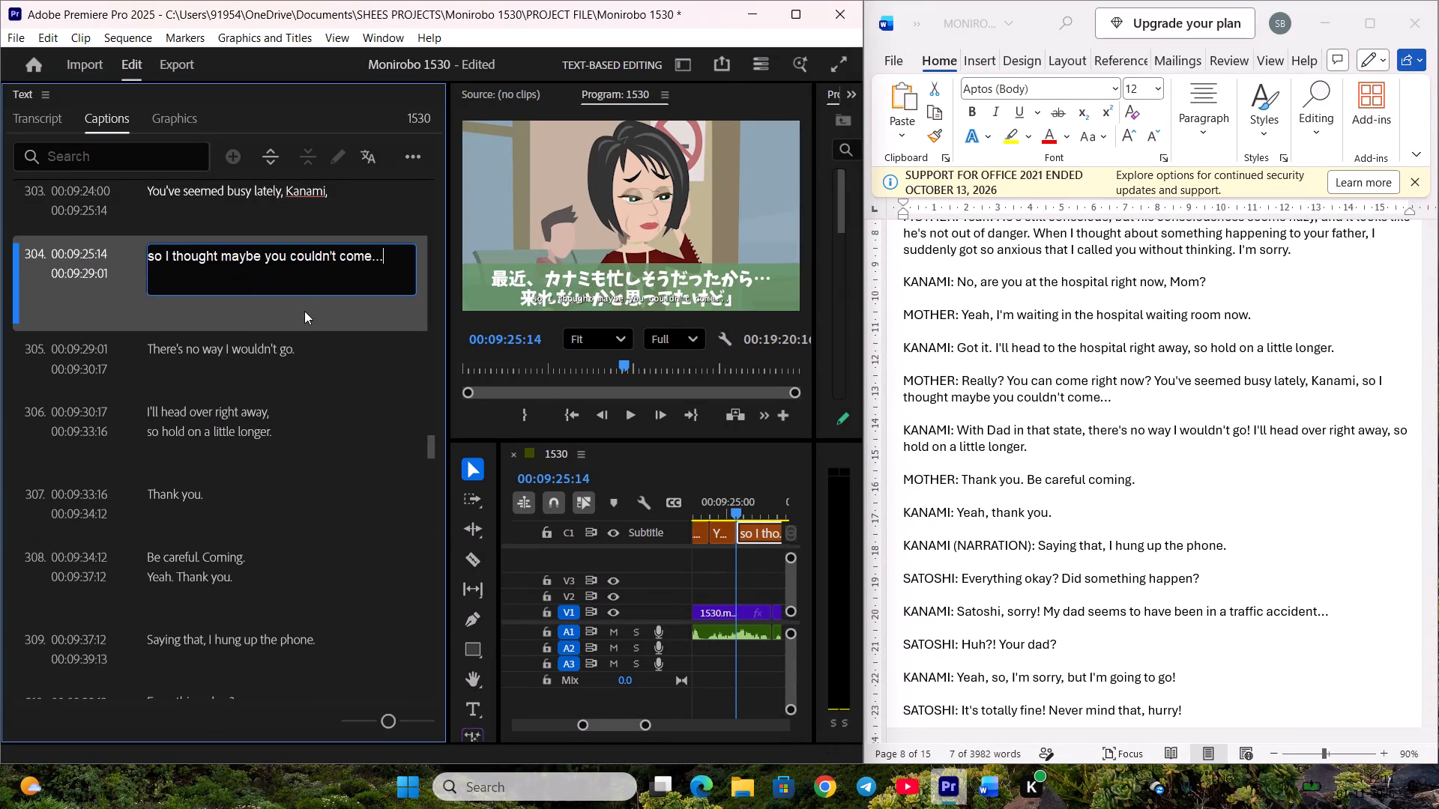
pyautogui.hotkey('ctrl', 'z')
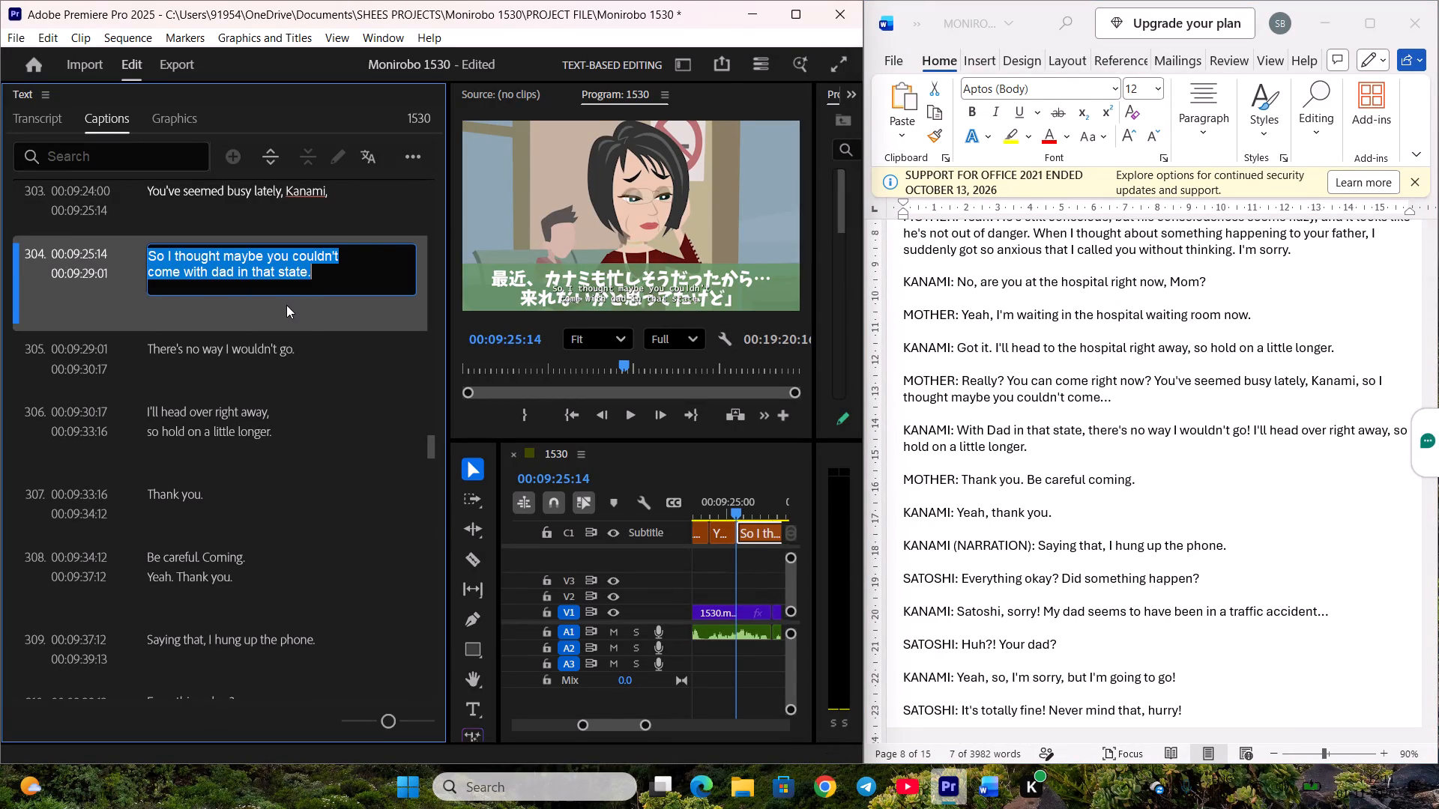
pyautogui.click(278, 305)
# Copy "so I thought maybe you couldn't come..." from the Word script and split caption 304 at 00:09:27:16 in Premiere Pro.
pyautogui.click(1165, 333)
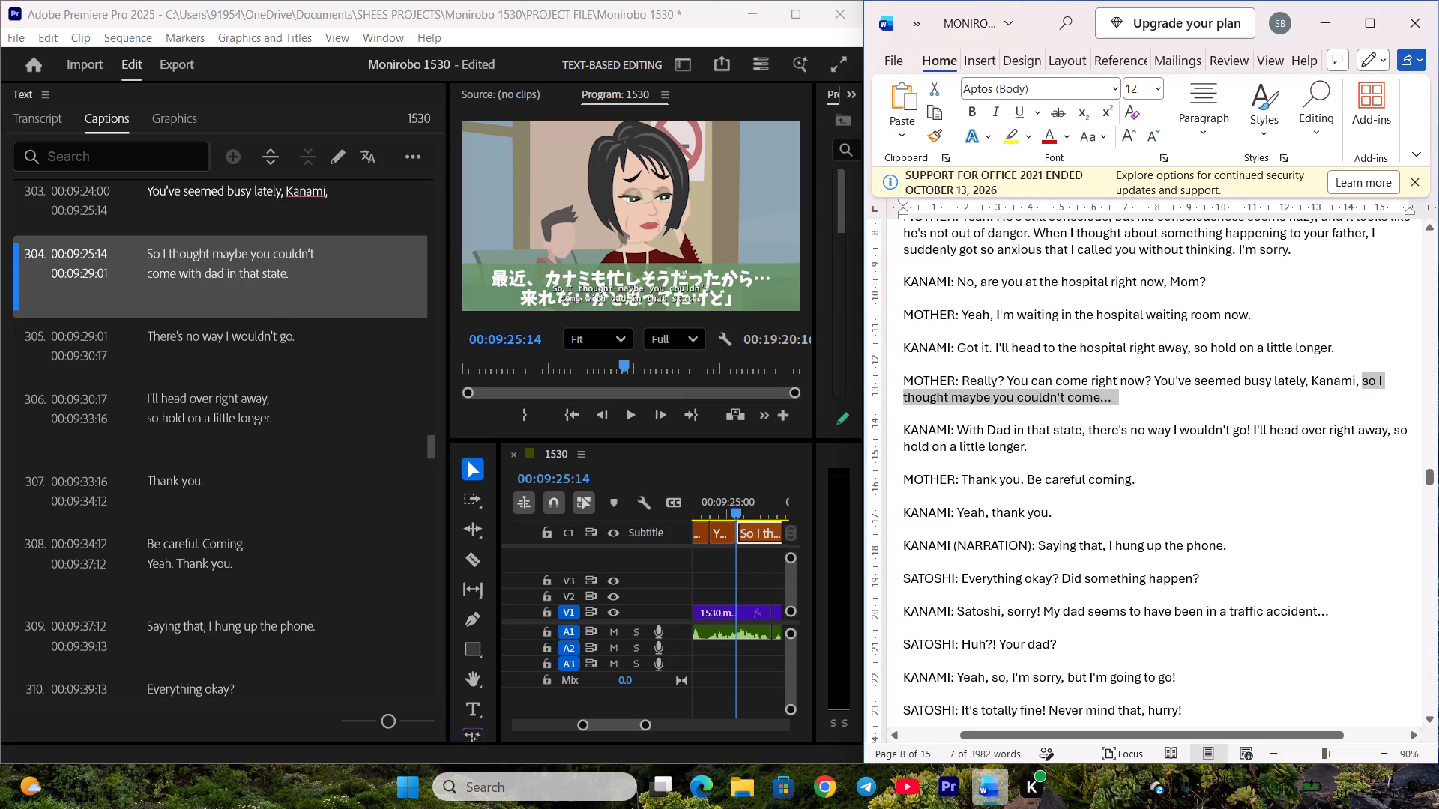
pyautogui.hotkey('ctrl', 'c')
pyautogui.hotkey('ctrl', 'c')
pyautogui.click(242, 264)
pyautogui.press('space')
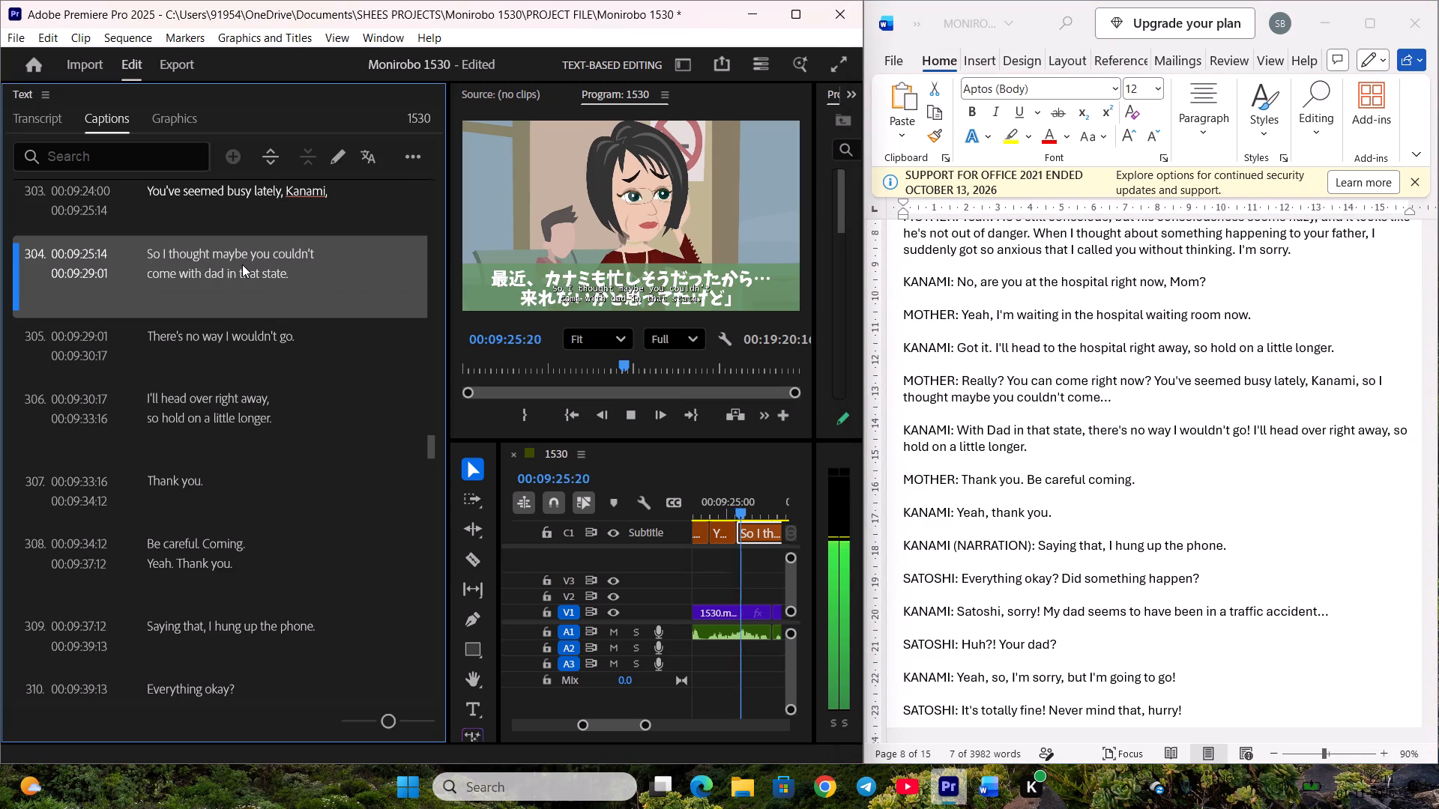
pyautogui.scroll(-3, 243, 264)
pyautogui.scroll(3, 244, 264)
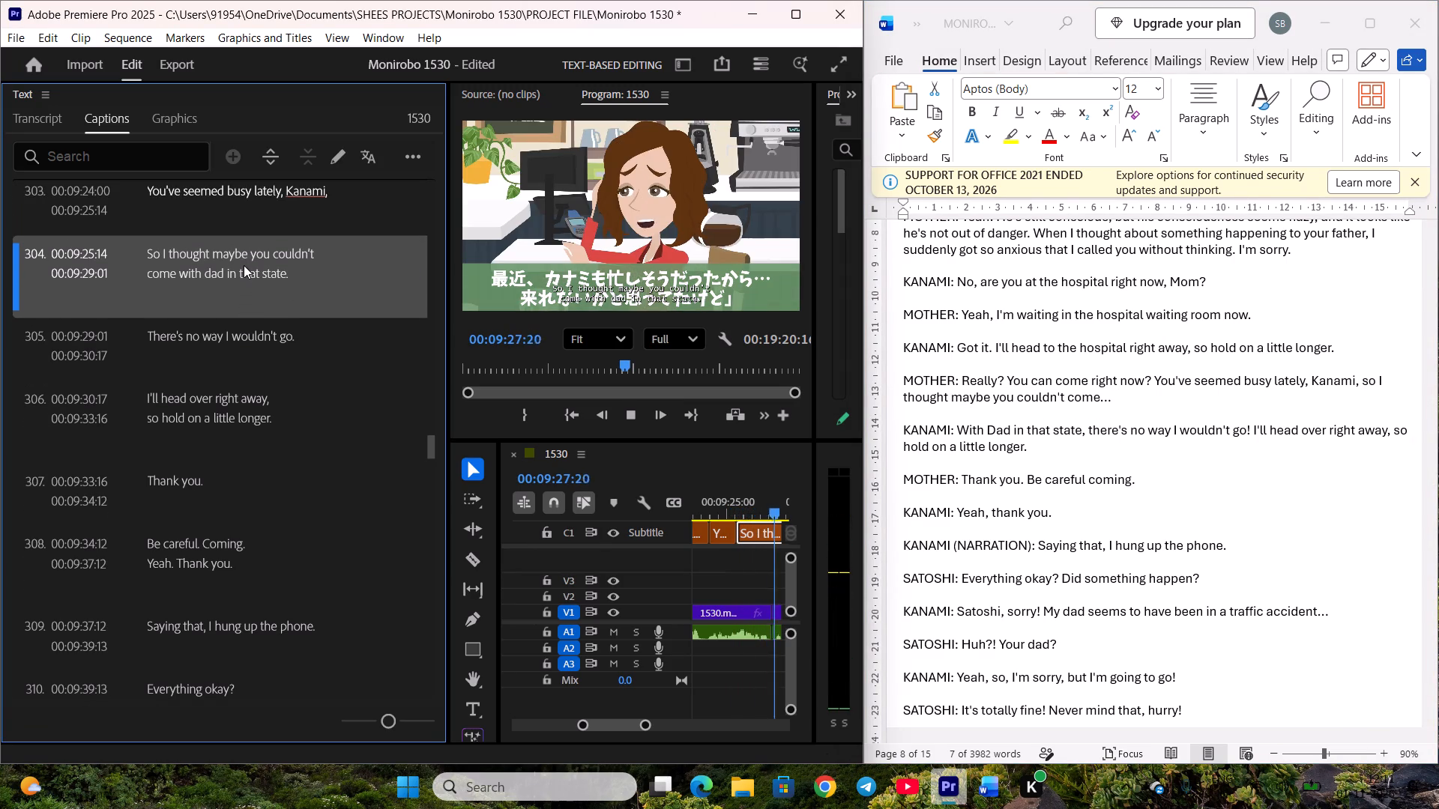
pyautogui.press('space')
pyautogui.scroll(10, 582, 373)
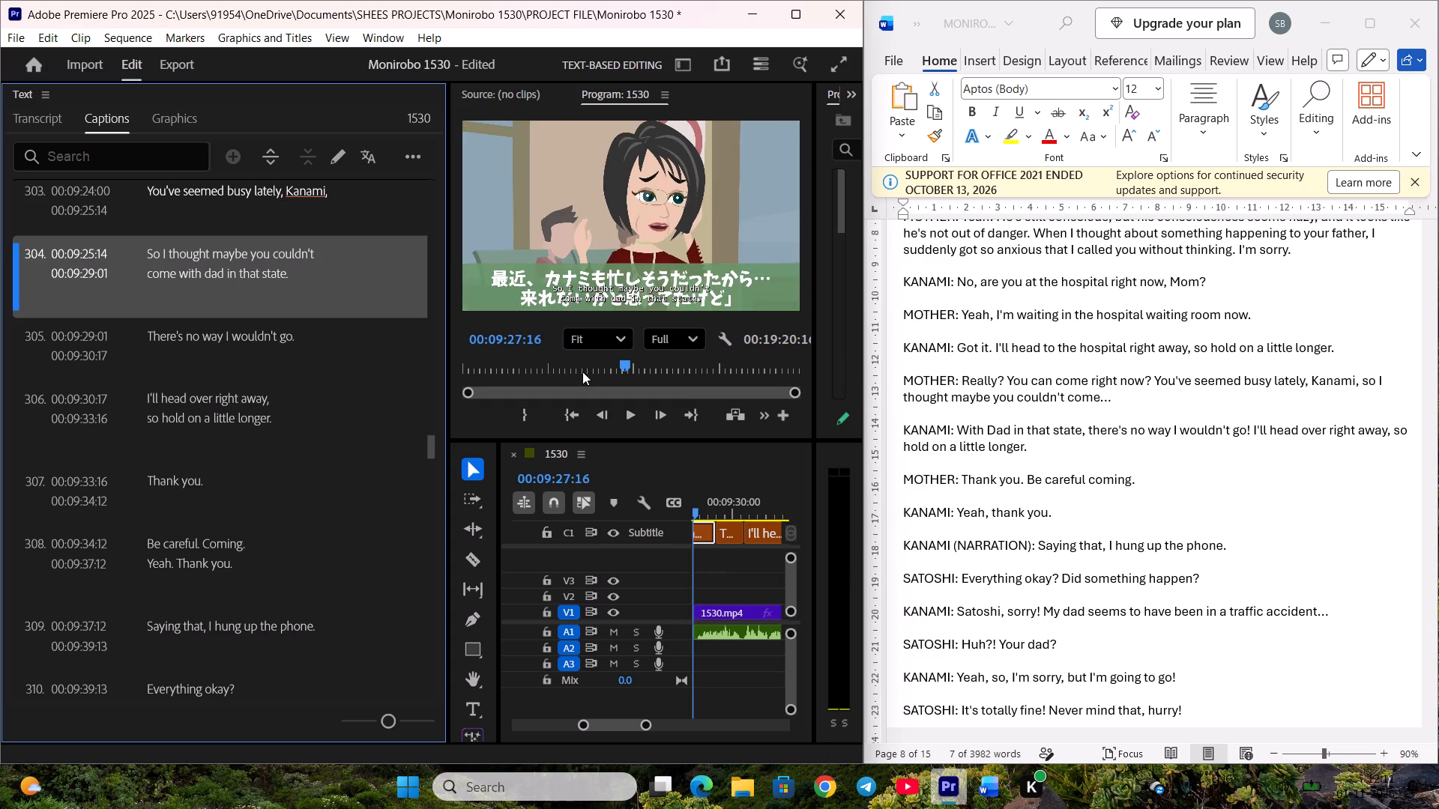
pyautogui.scroll(3, 582, 372)
pyautogui.scroll(-3, 582, 372)
pyautogui.press('c')
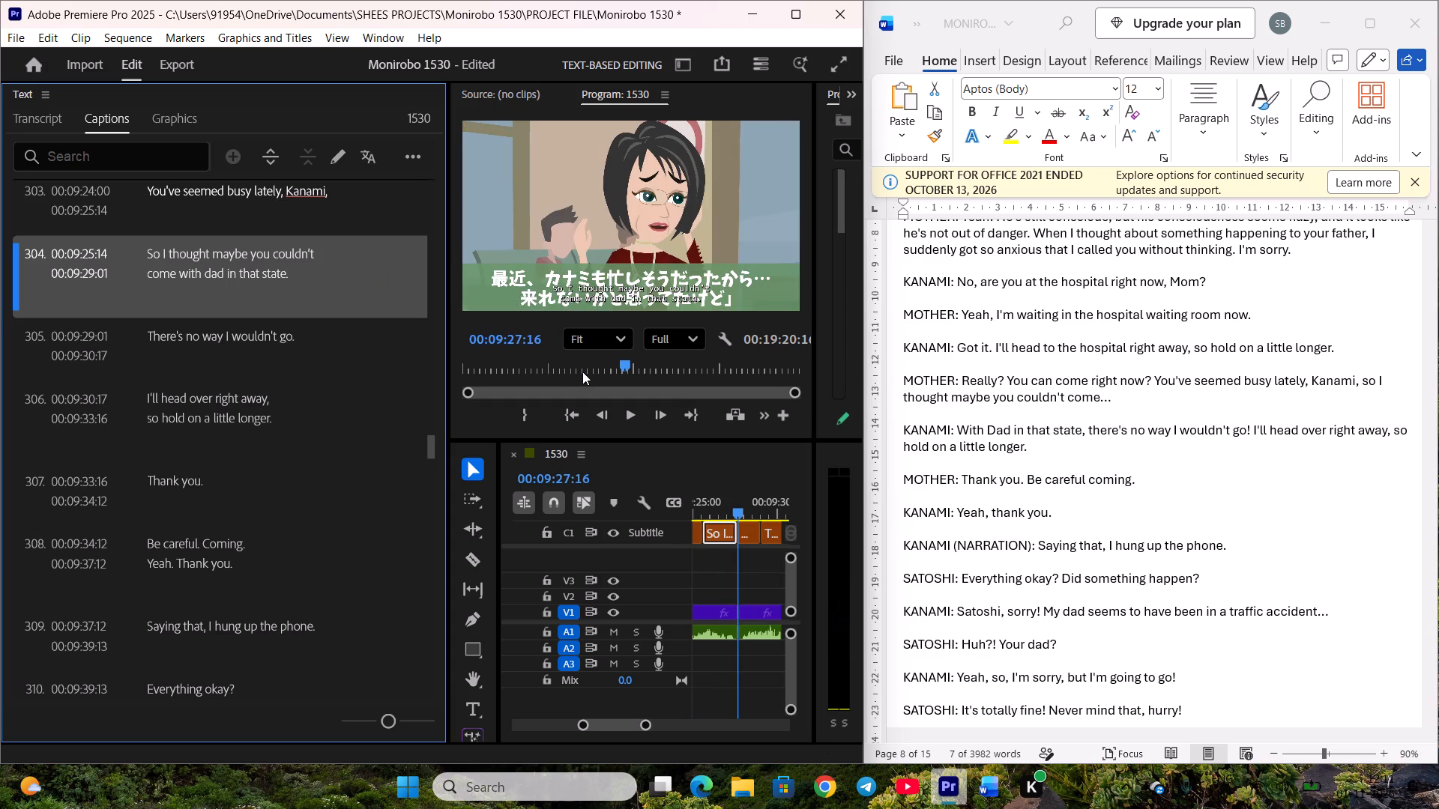
# Replace the text of caption 304, the first half of the split, with "so I thought maybe you couldn't come...".
pyautogui.doubleClick(219, 266)
pyautogui.hotkey('ctrl', 'v')
pyautogui.click(268, 344)
# Replace the text of caption 305 with "With Dad in that state," copied from Kanami's line in the Word script.
pyautogui.scroll(-2, 268, 334)
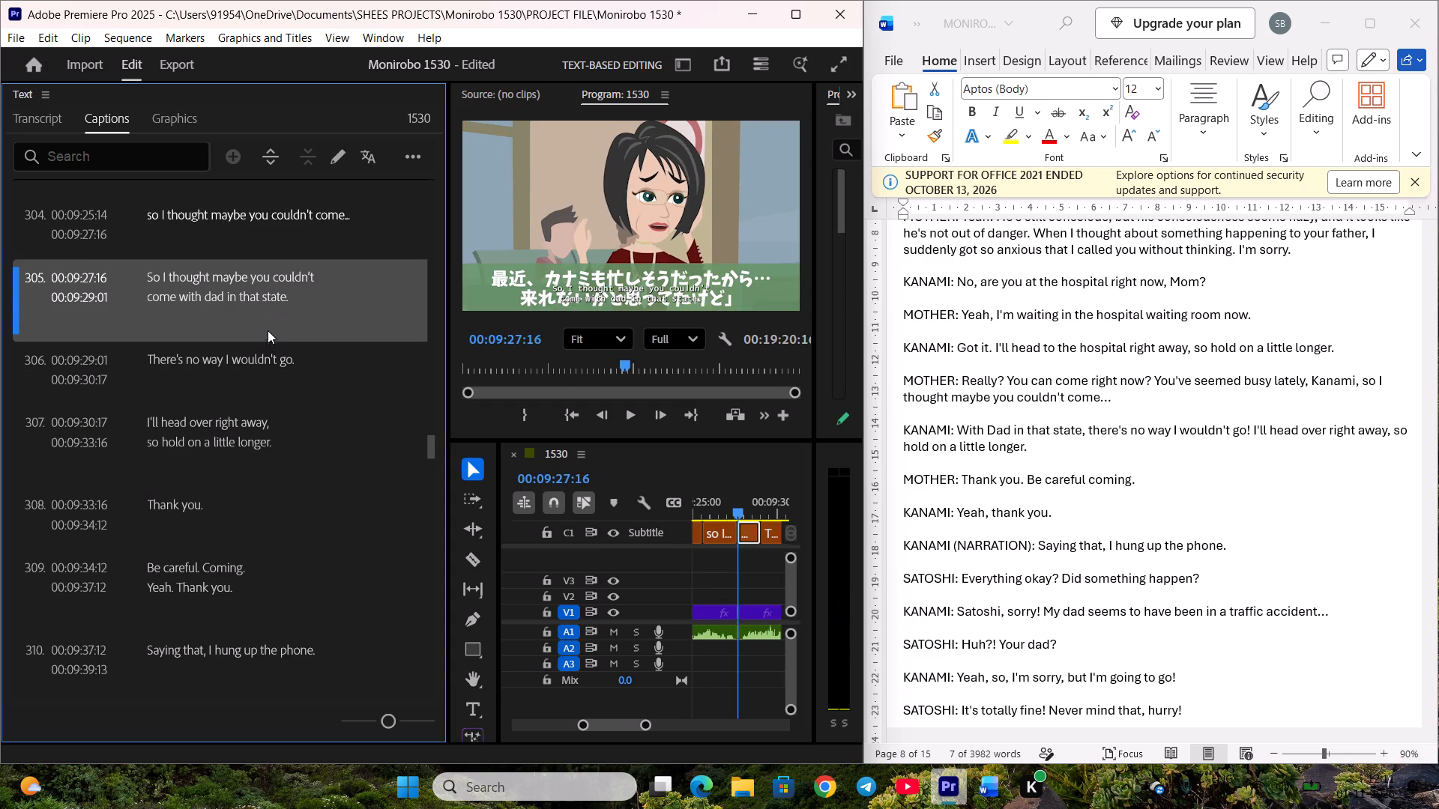
pyautogui.click(1157, 343)
pyautogui.scroll(-1, 1077, 408)
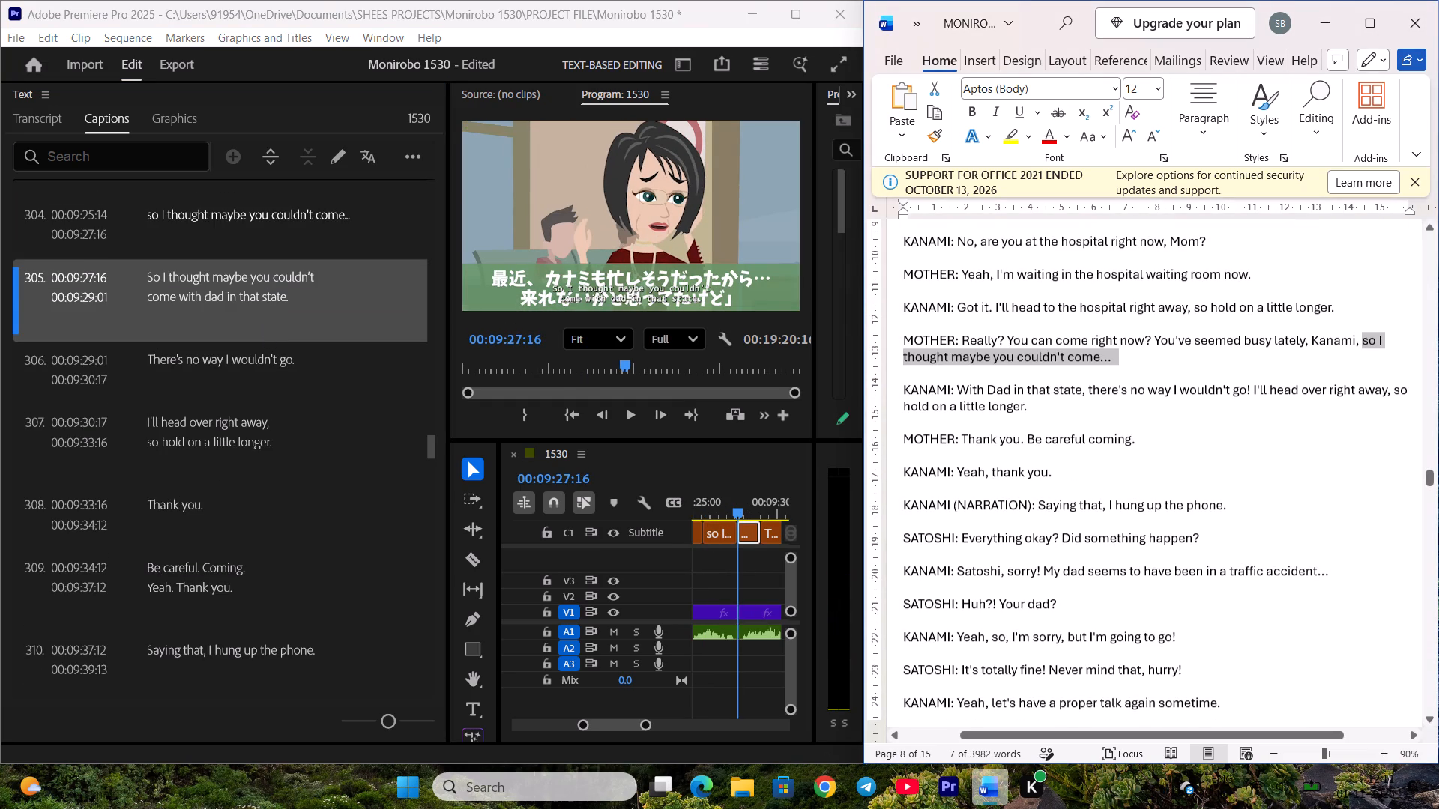
pyautogui.moveTo(960, 388); pyautogui.dragTo(1204, 388)
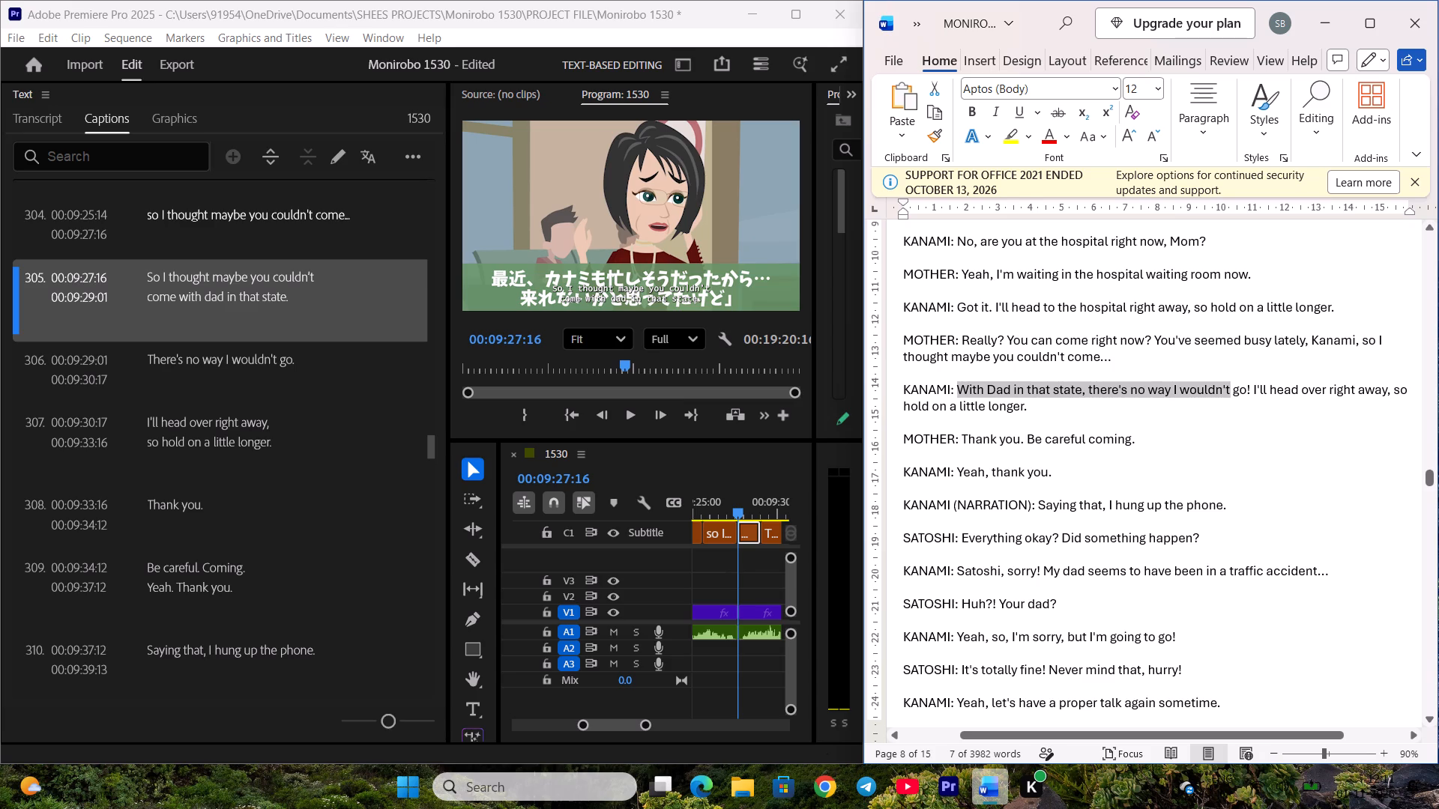
pyautogui.moveTo(1204, 388); pyautogui.dragTo(1251, 389)
pyautogui.moveTo(1251, 389); pyautogui.dragTo(1088, 394)
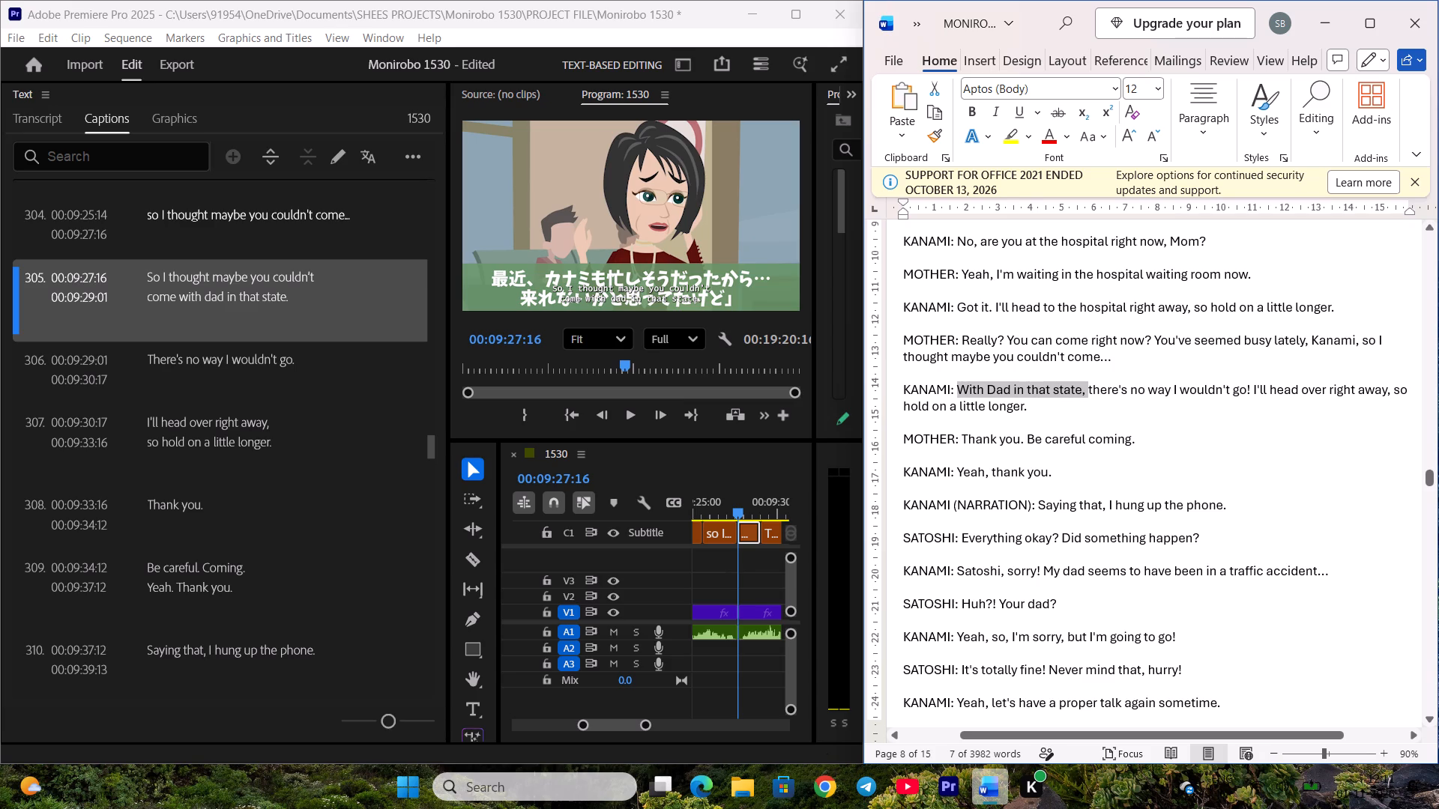
pyautogui.moveTo(1088, 394); pyautogui.dragTo(1086, 394)
pyautogui.hotkey('ctrl', 'c')
pyautogui.doubleClick(250, 300)
pyautogui.hotkey('ctrl', 'v')
pyautogui.click(247, 369)
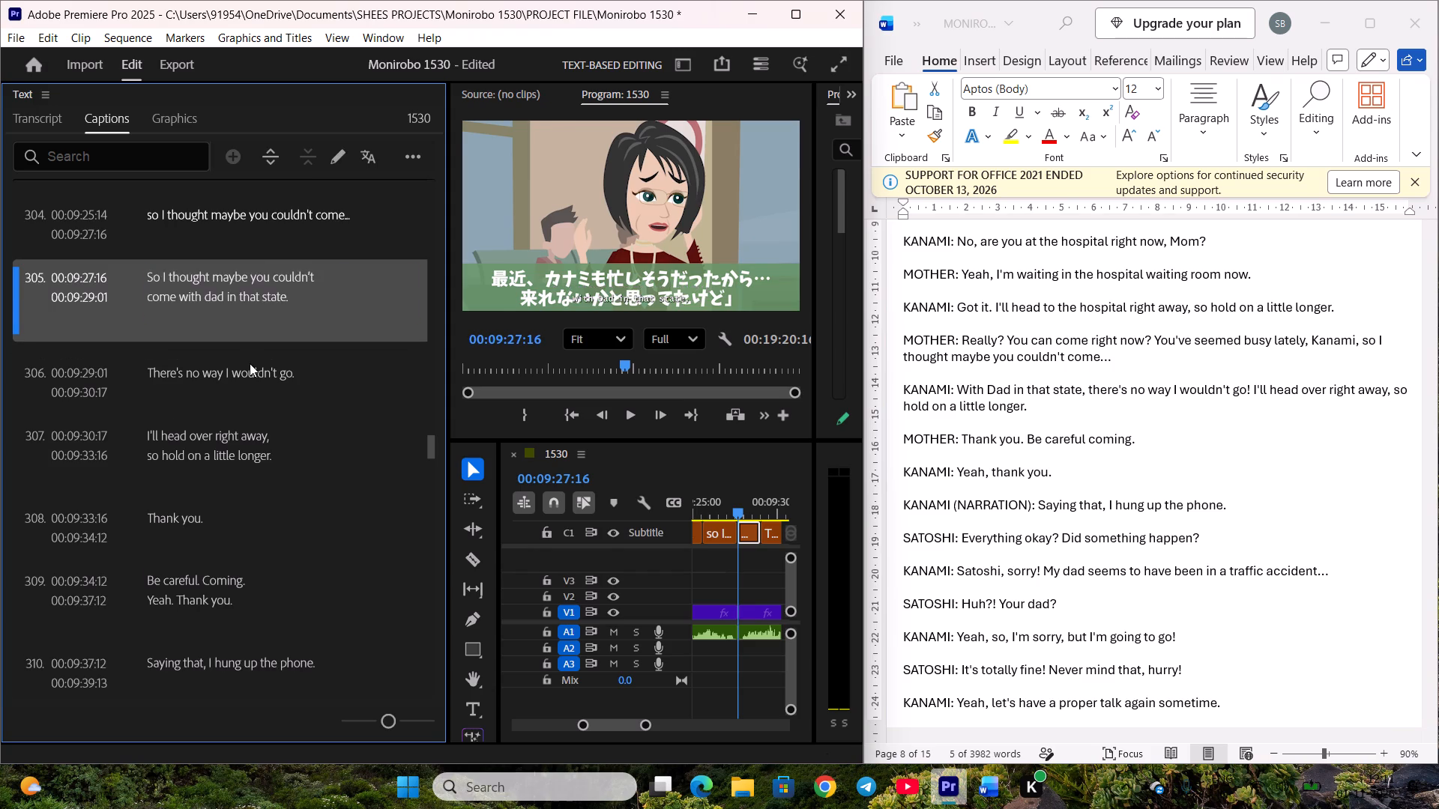
# Replace the text of caption 306 with the script's "there's no way I wouldn't go!" and save the project.
pyautogui.scroll(-3, 248, 361)
pyautogui.click(1283, 343)
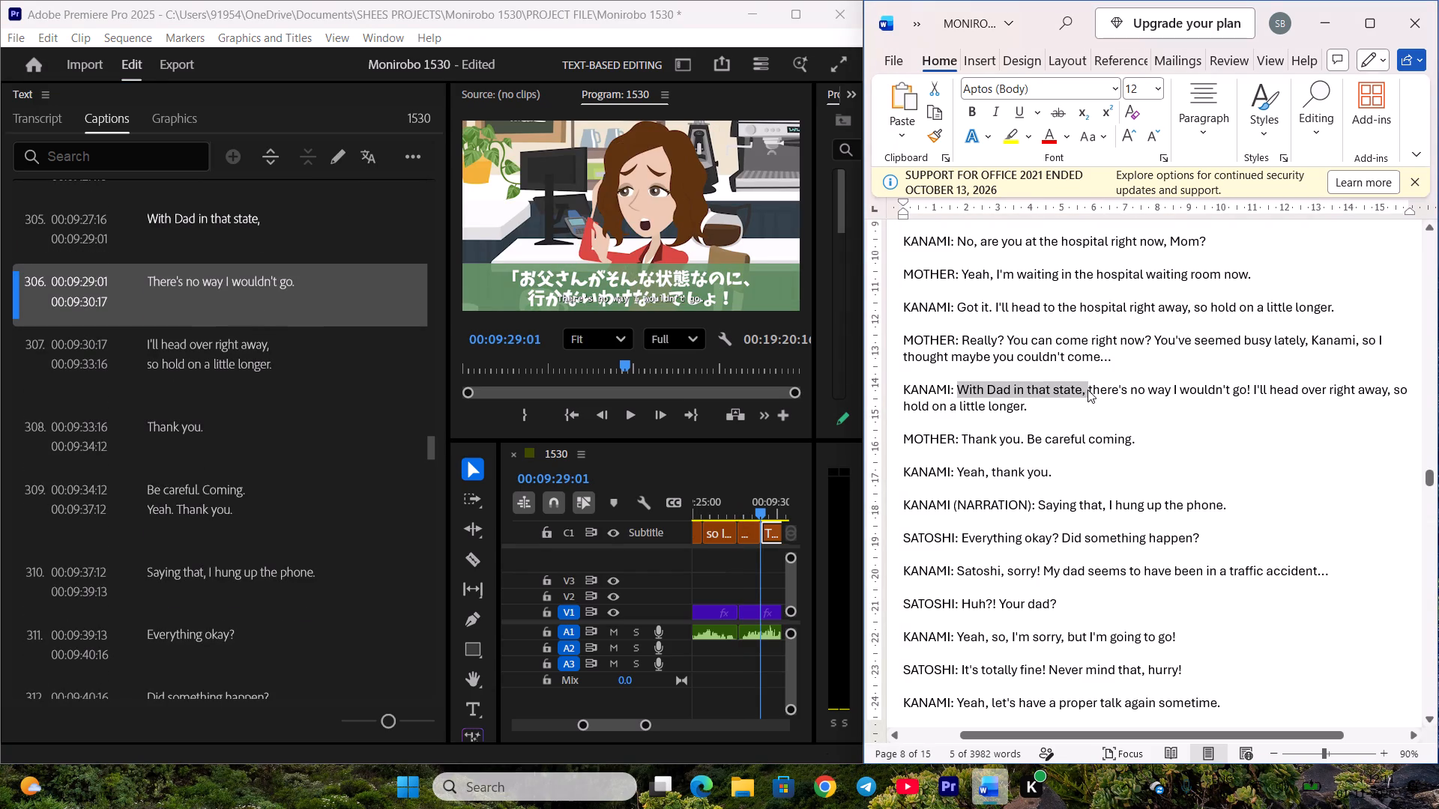
pyautogui.moveTo(1089, 388); pyautogui.dragTo(1250, 387)
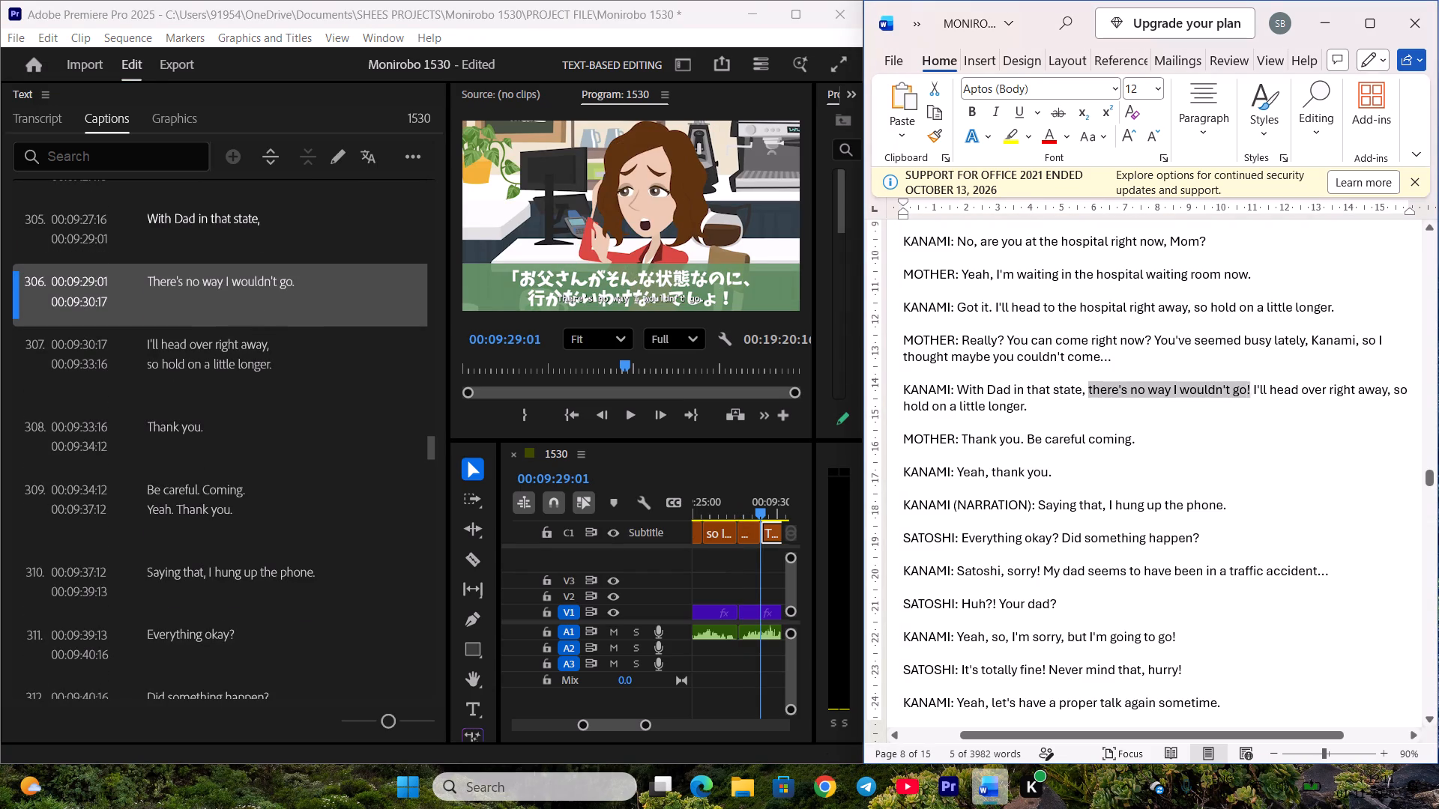
pyautogui.moveTo(1250, 387); pyautogui.dragTo(1252, 387)
pyautogui.hotkey('ctrl', 'c')
pyautogui.doubleClick(328, 306)
pyautogui.hotkey('ctrl', 'v')
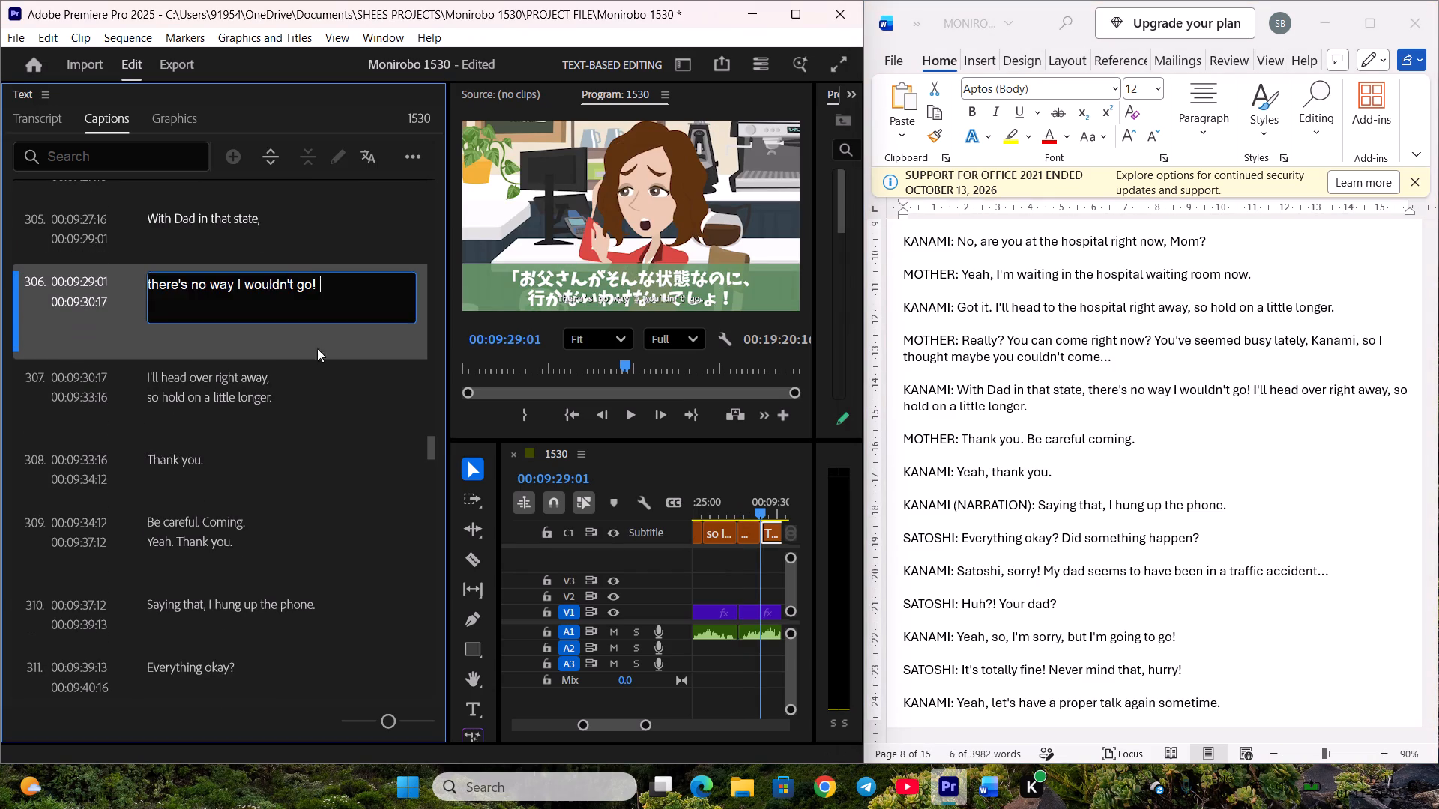
pyautogui.click(307, 387)
pyautogui.scroll(-3, 310, 366)
pyautogui.hotkey('ctrl', 's')
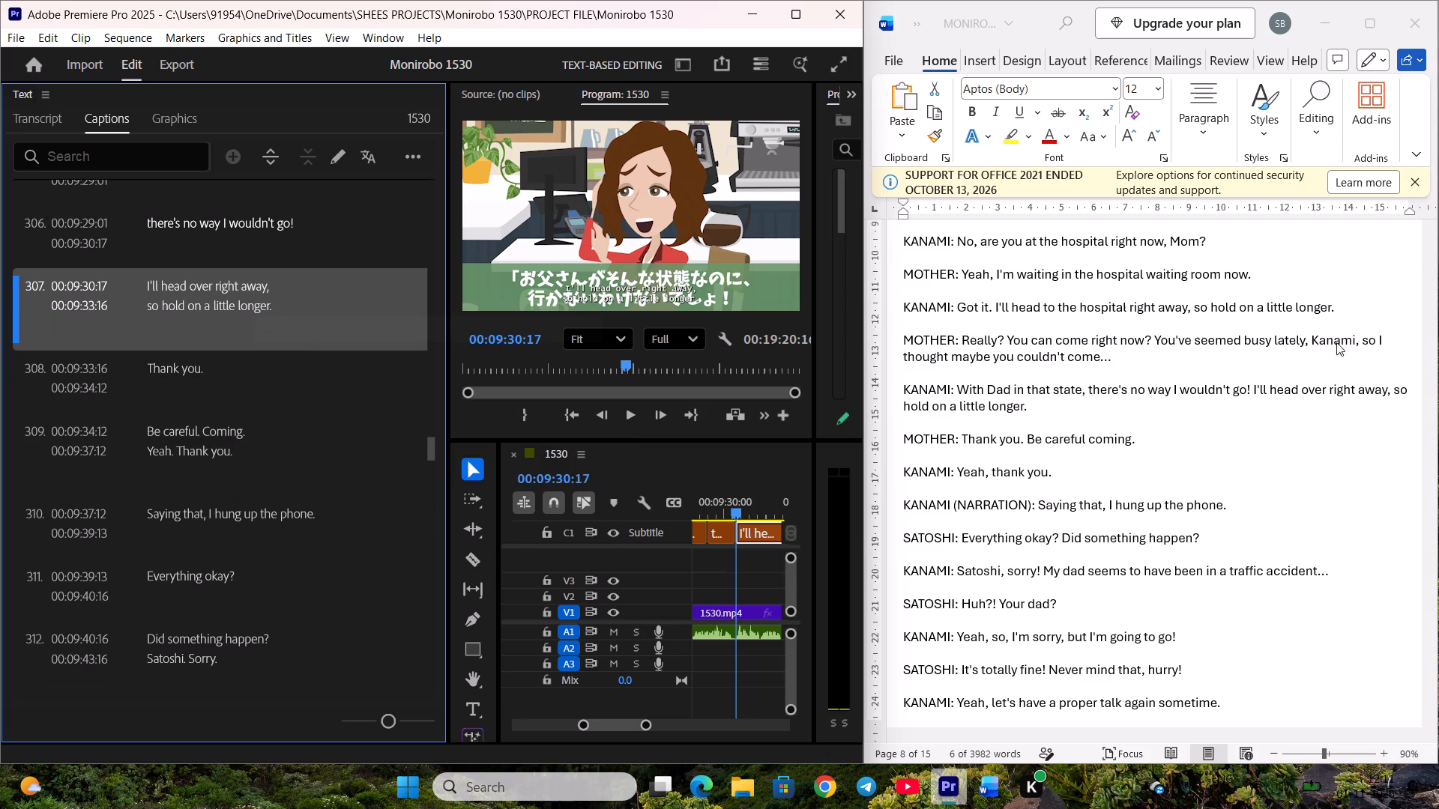
# Replace caption 307 with the script's single-line "I'll head over right away, so hold on a little longer." and save the project.
pyautogui.click(1260, 366)
pyautogui.click(1255, 397)
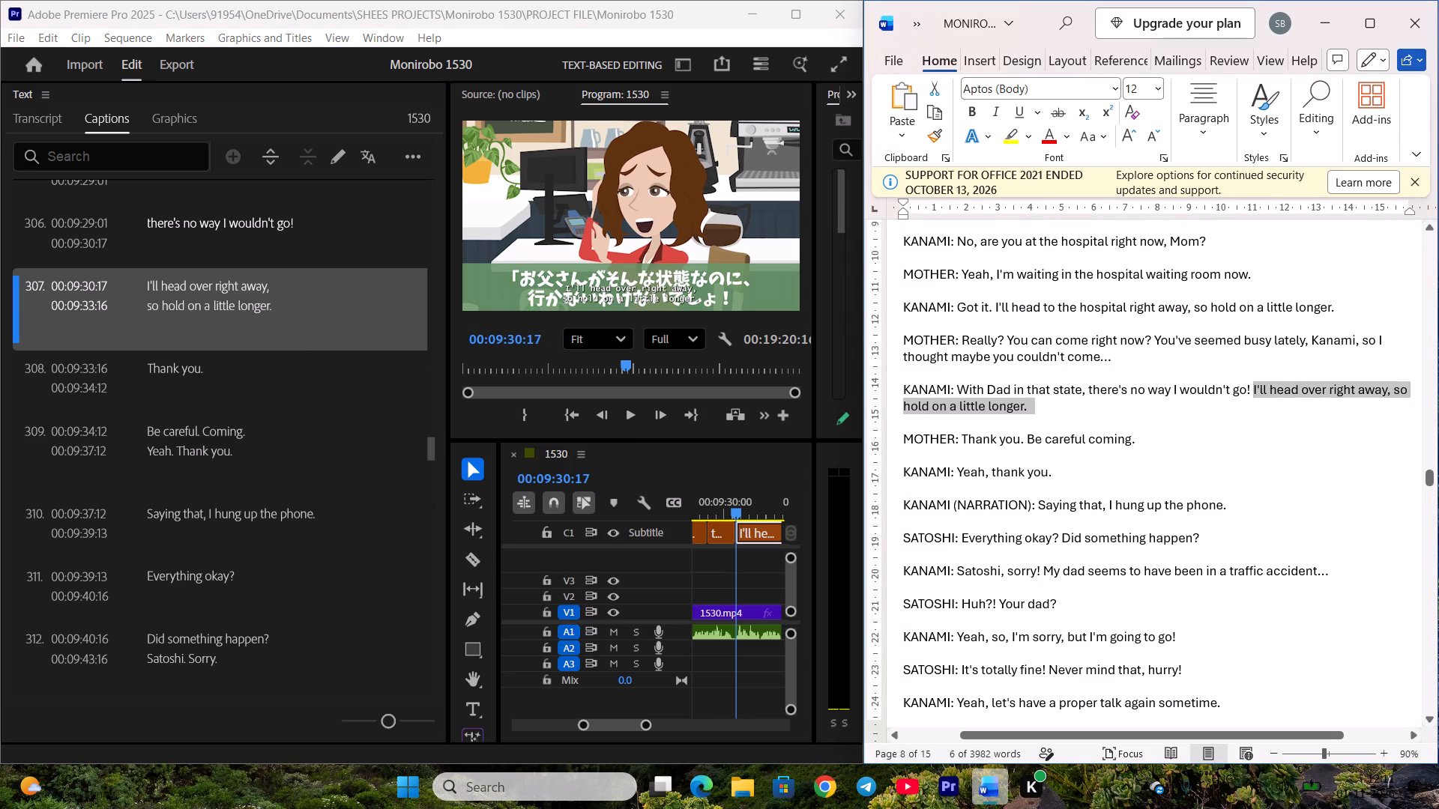
pyautogui.hotkey('ctrl', 'c')
pyautogui.click(317, 315)
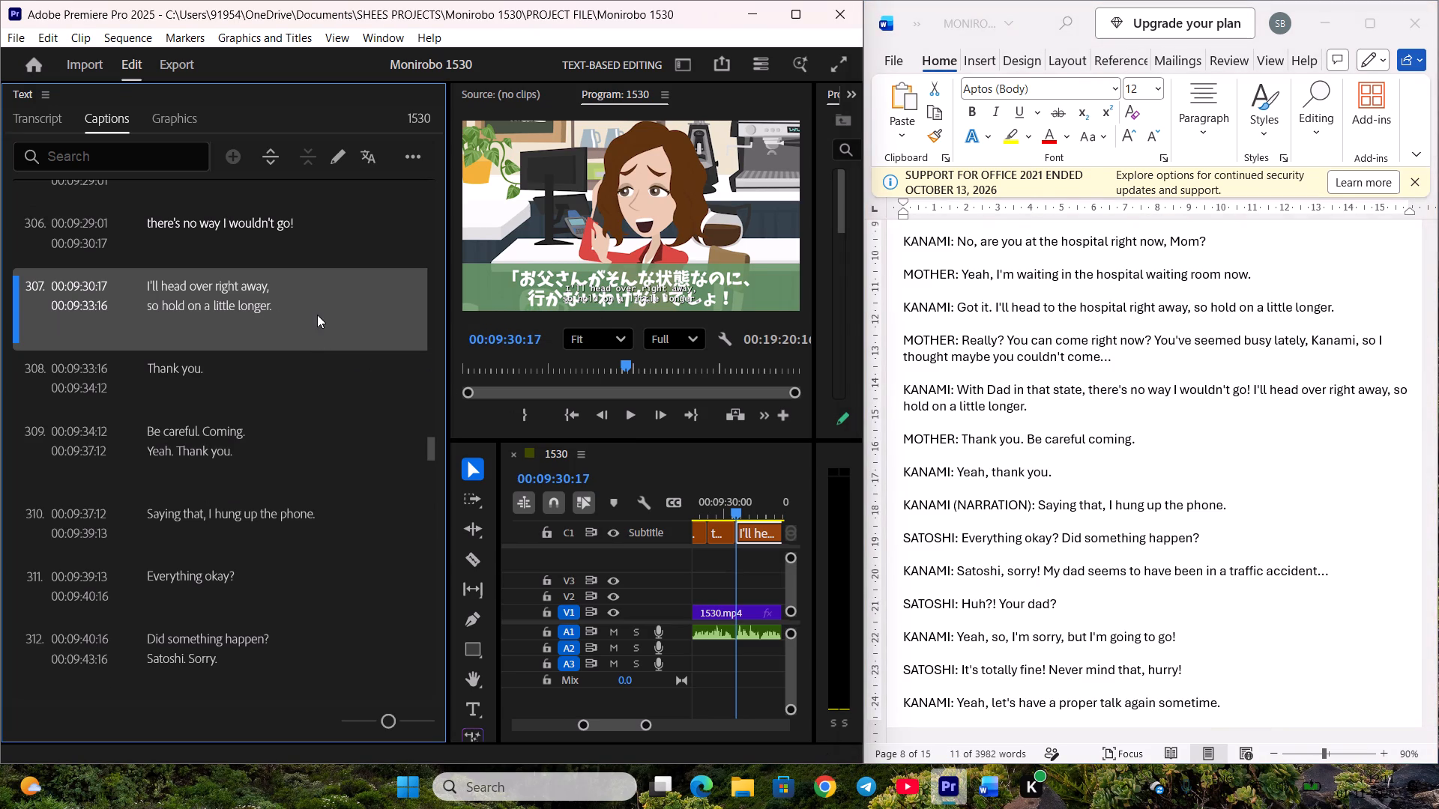
pyautogui.doubleClick(317, 315)
pyautogui.hotkey('ctrl', 'v')
pyautogui.click(305, 413)
pyautogui.scroll(-3, 303, 365)
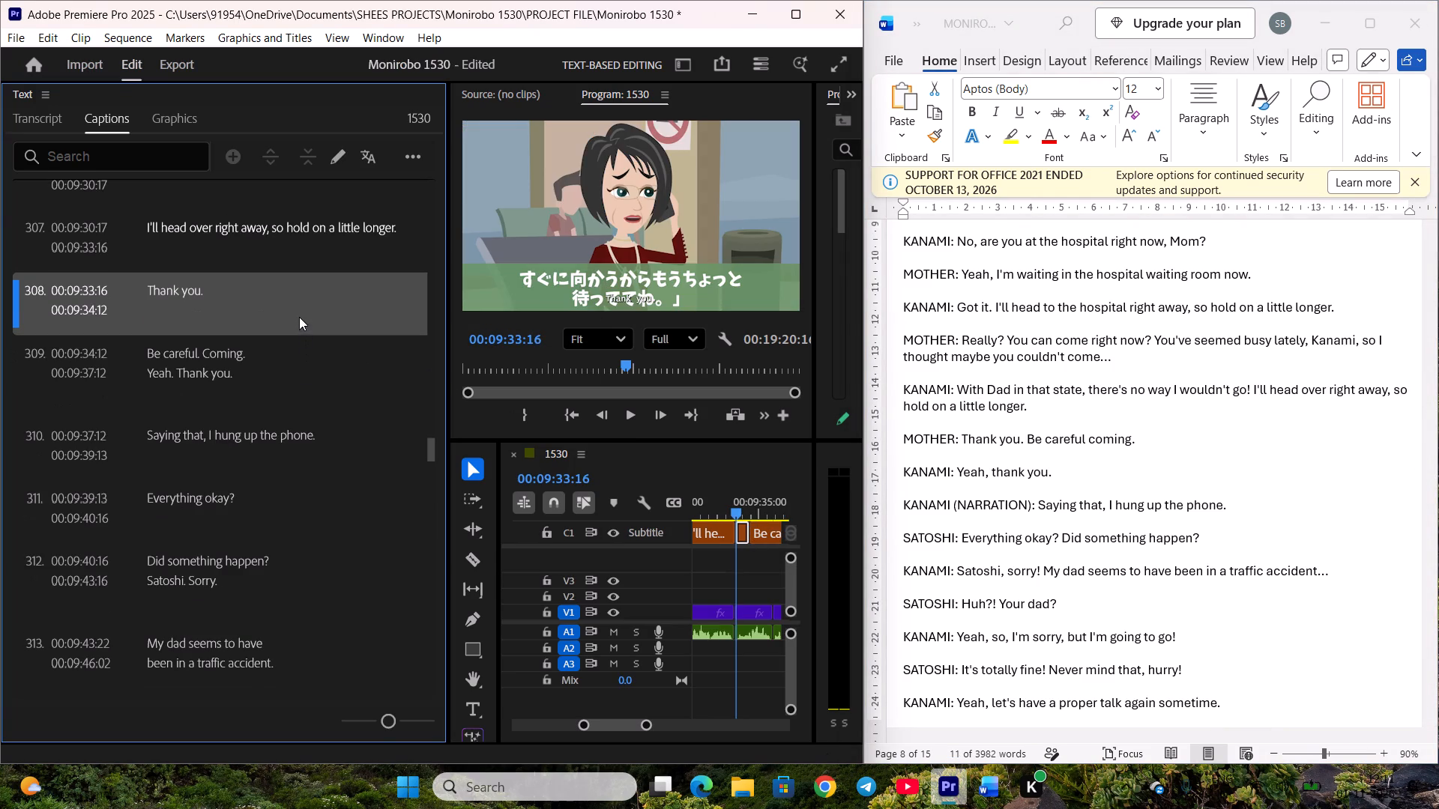
pyautogui.hotkey('ctrl', 's')
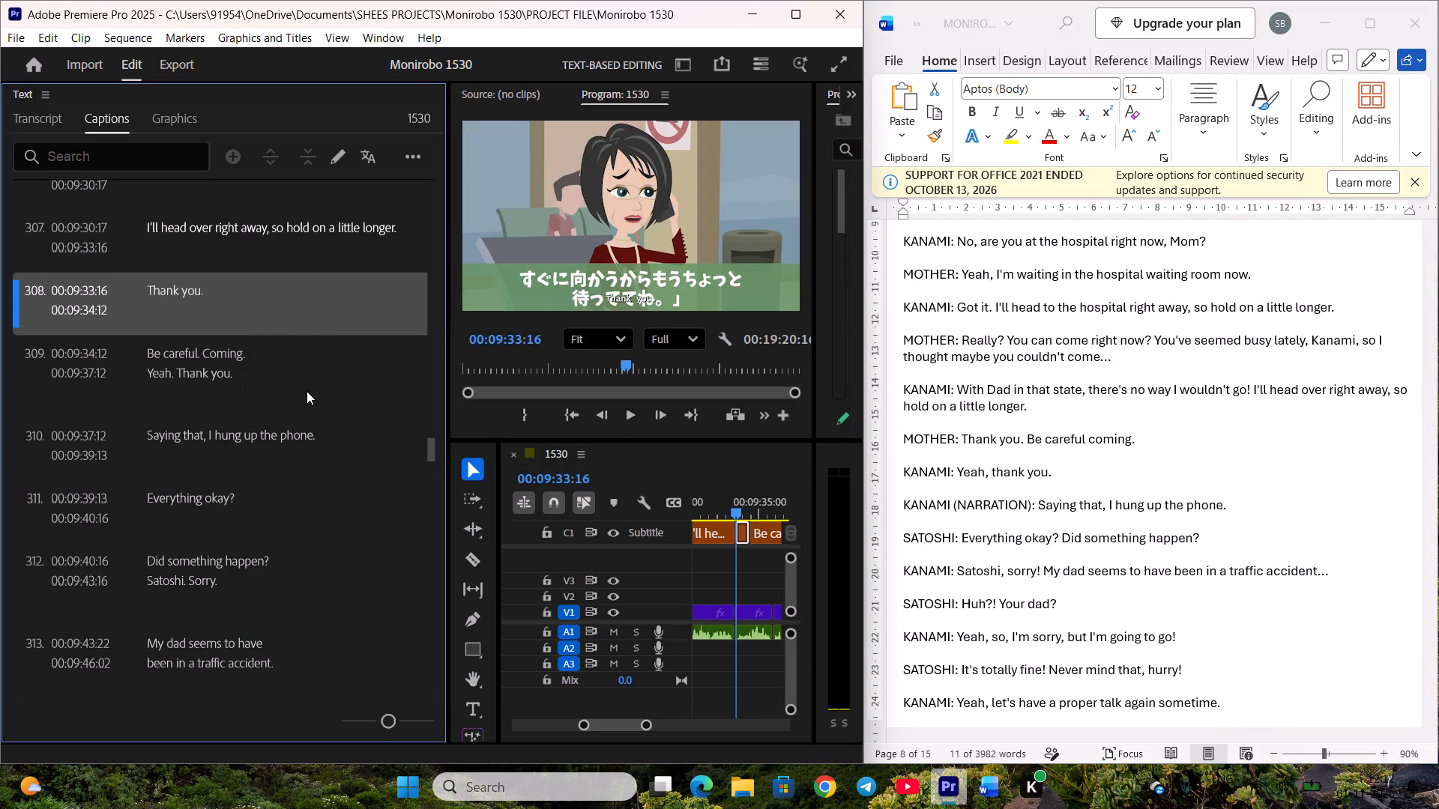
# Split caption 309, "Be careful. Coming. Yeah. Thank you.", at 00:09:35:19, between the mother's and Kanami's lines.
pyautogui.click(310, 390)
pyautogui.scroll(-2, 314, 336)
pyautogui.press('space')
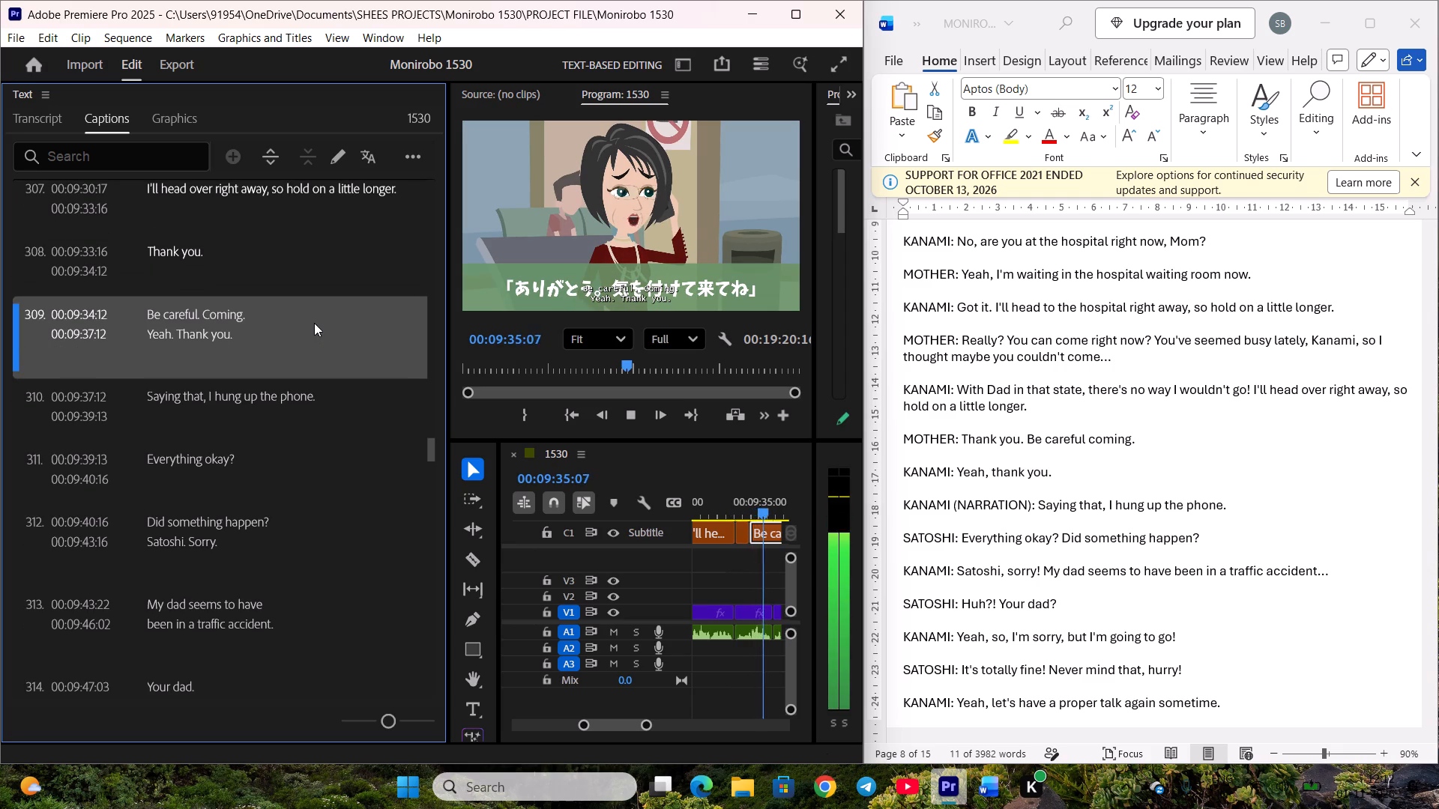
pyautogui.press('space')
pyautogui.press('c')
pyautogui.click(301, 326)
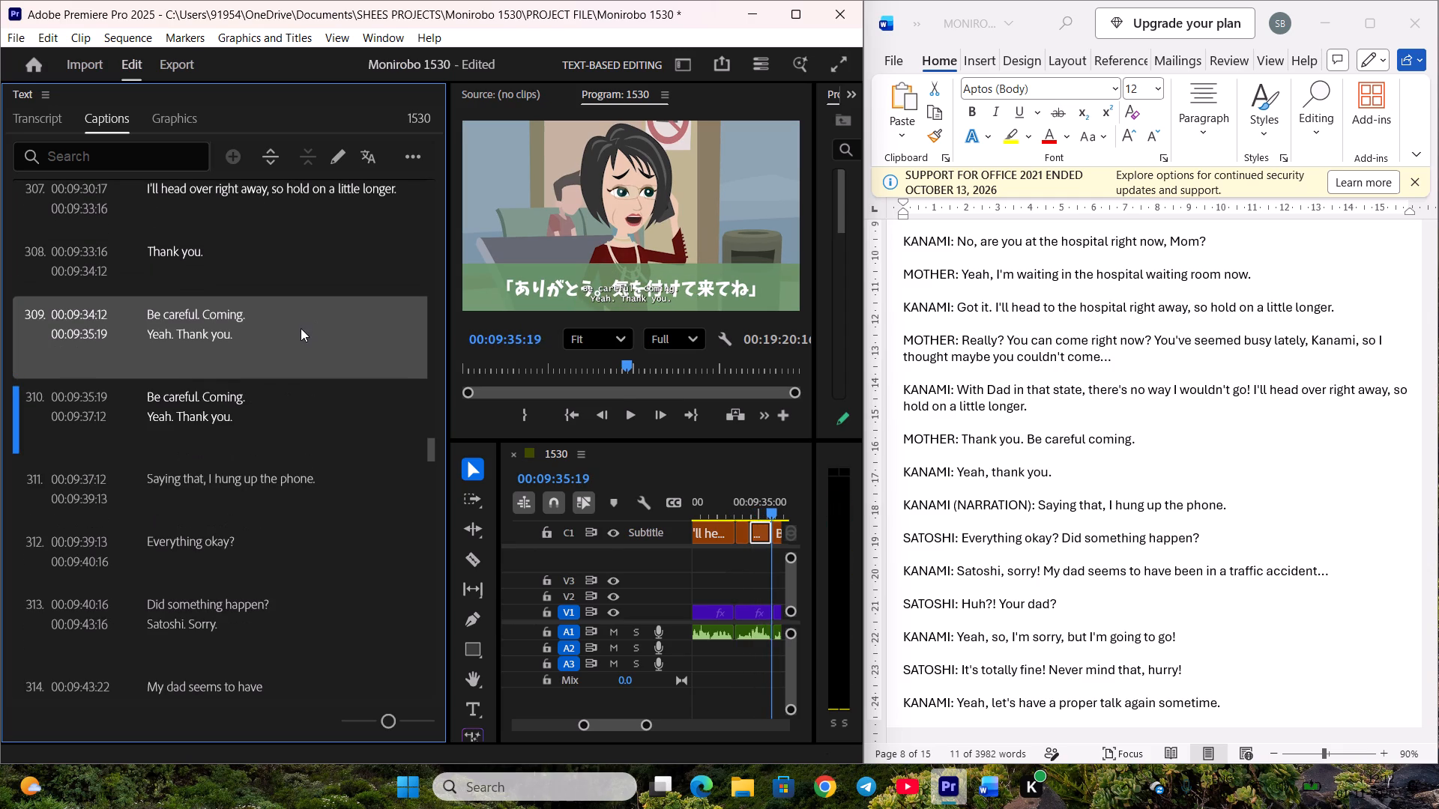
# Replace the text of caption 309 with "Be careful coming." copied from the mother's line in the Word script.
pyautogui.click(1079, 409)
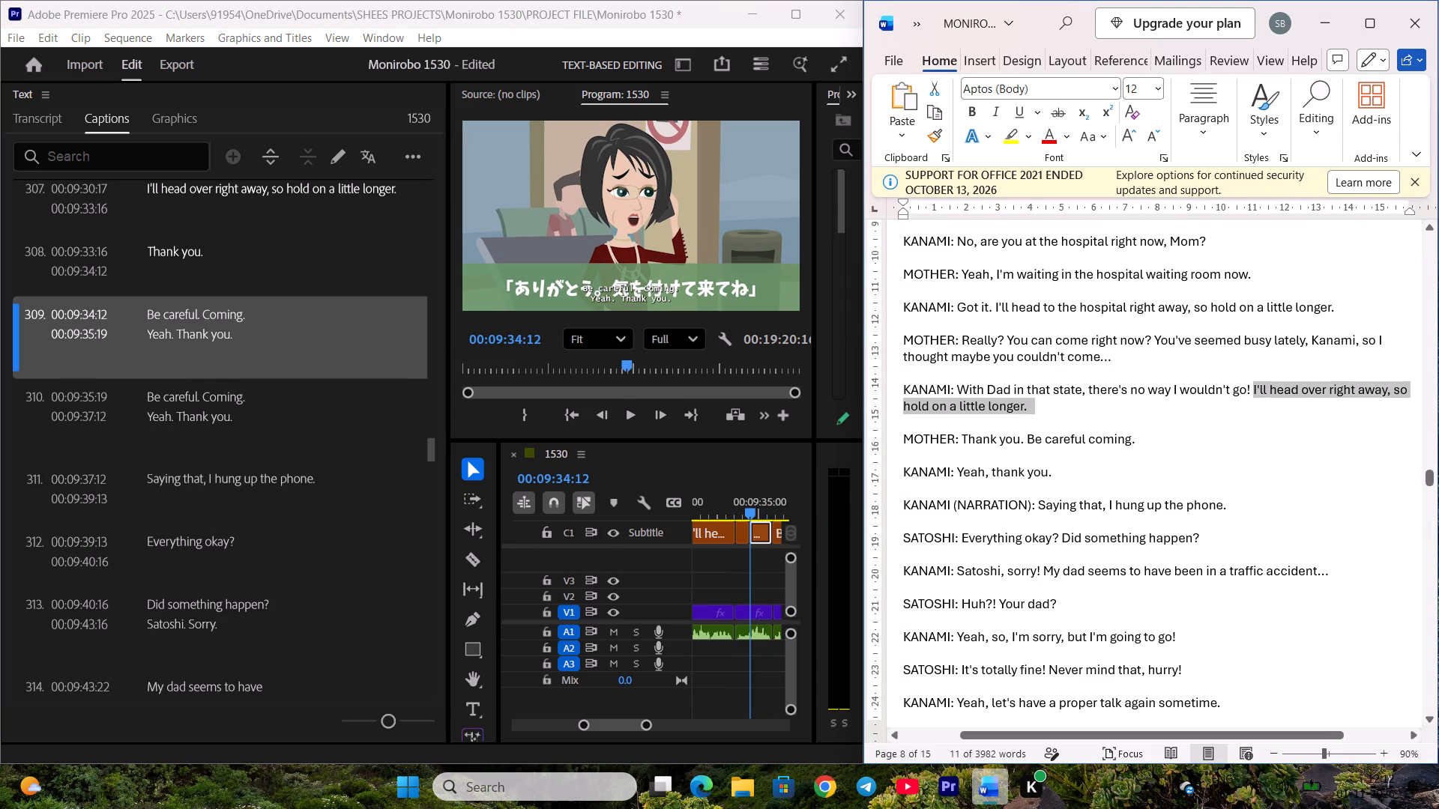
pyautogui.moveTo(1028, 441); pyautogui.dragTo(1142, 441)
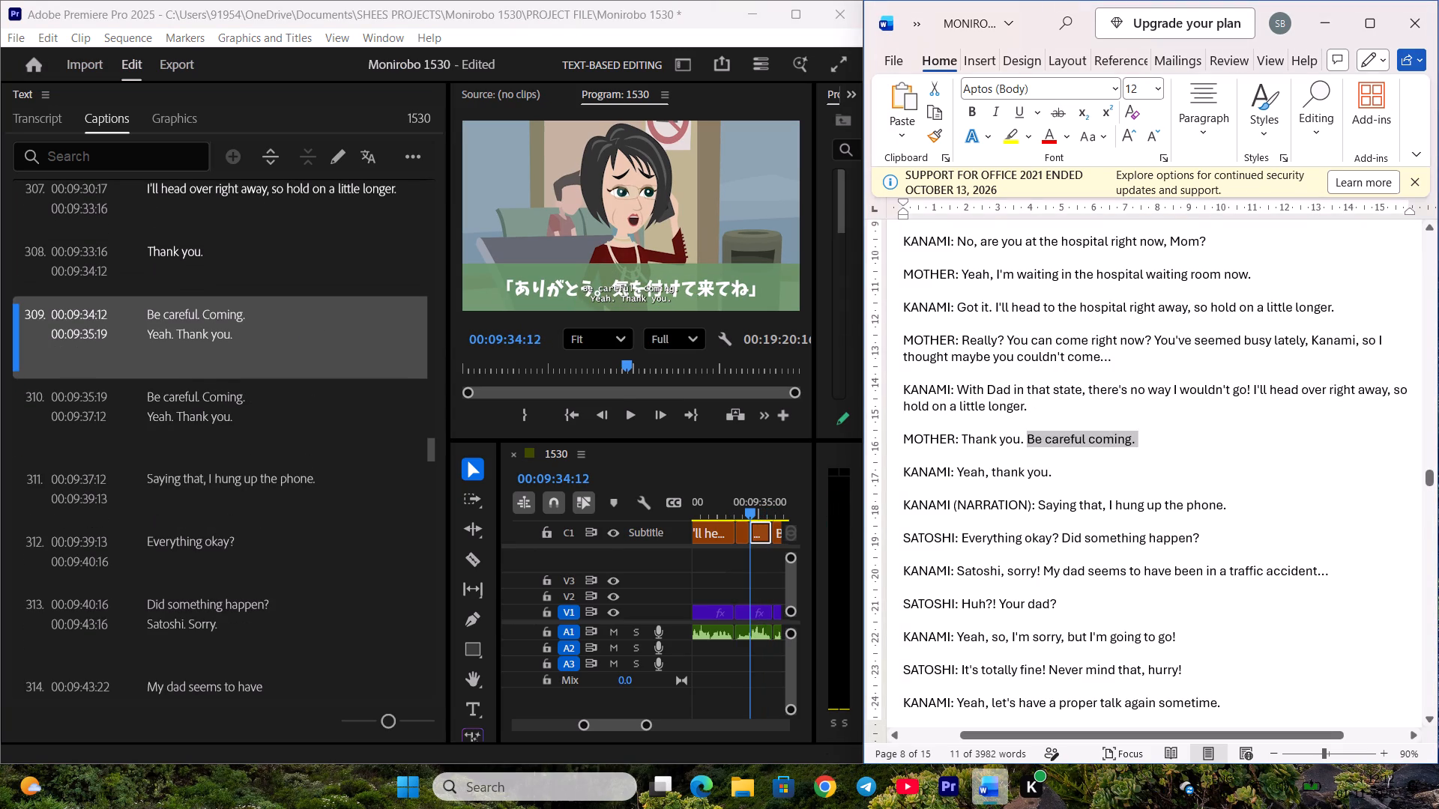
pyautogui.moveTo(1142, 441); pyautogui.dragTo(1148, 441)
pyautogui.hotkey('ctrl', 'c')
pyautogui.doubleClick(284, 343)
pyautogui.hotkey('ctrl', 'v')
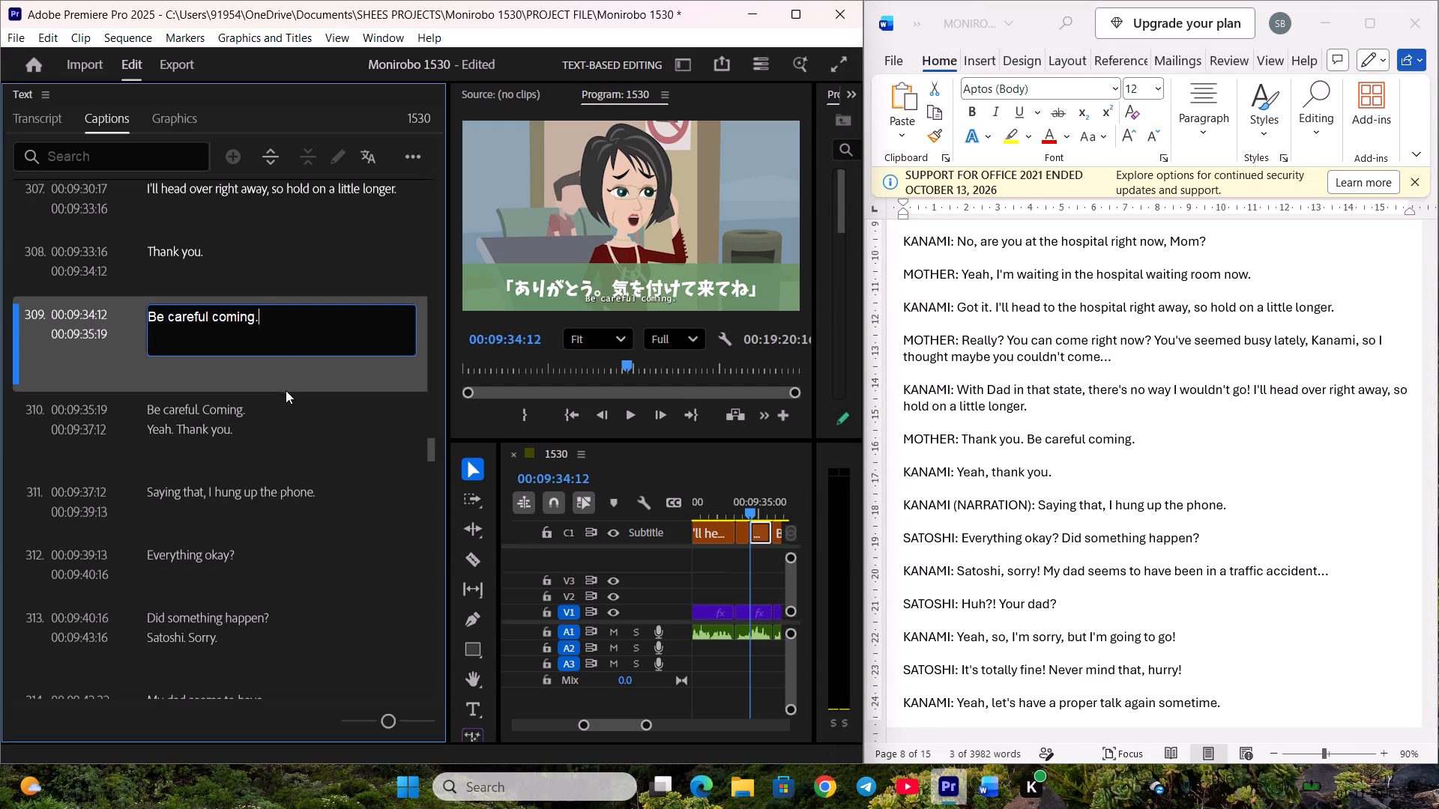
pyautogui.click(286, 391)
# Play caption 310, replace its text with the script's "Yeah, thank you.", and save the project.
pyautogui.scroll(-4, 286, 389)
pyautogui.press('space')
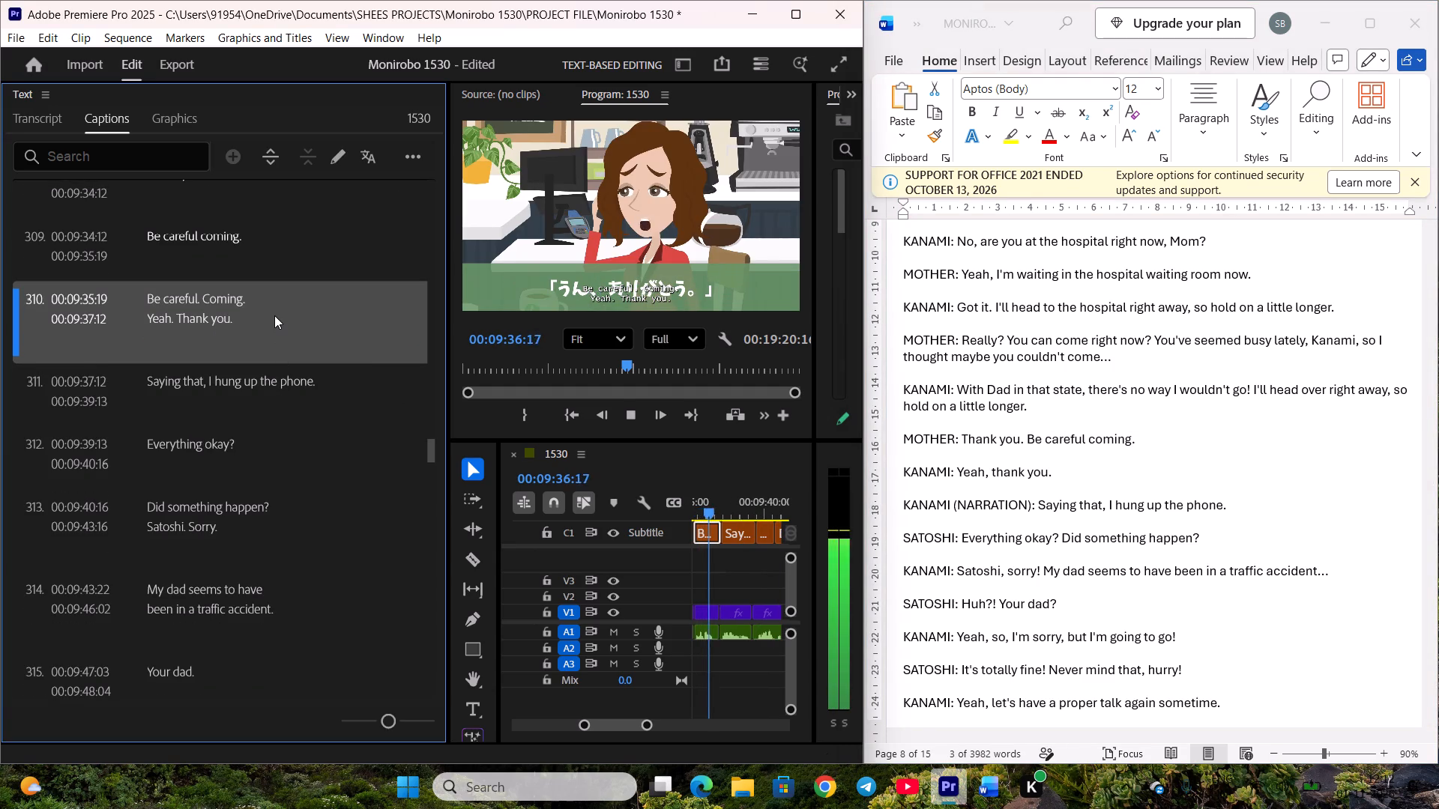
pyautogui.press('space')
pyautogui.click(1063, 393)
pyautogui.scroll(-2, 1064, 396)
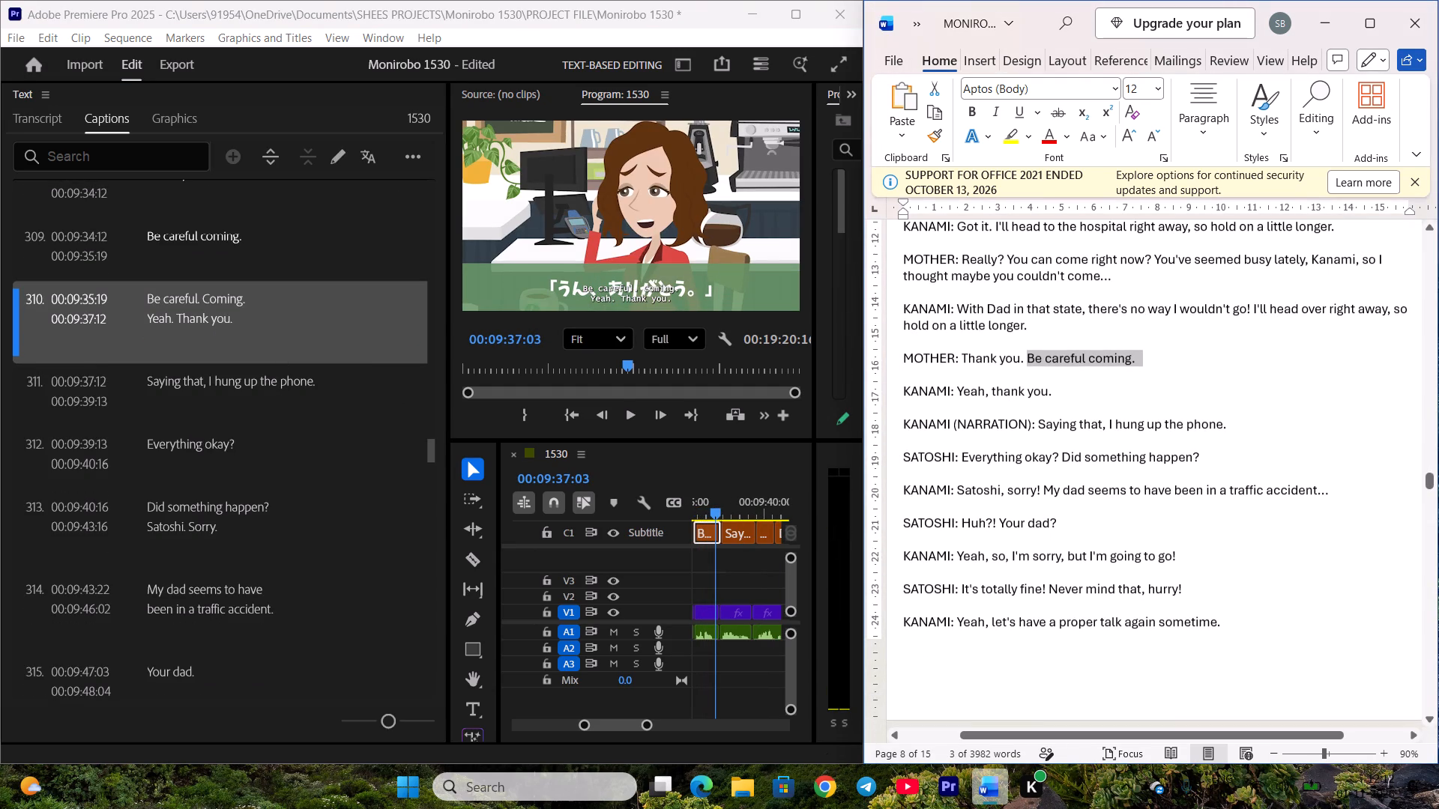
pyautogui.moveTo(958, 390); pyautogui.dragTo(1050, 389)
pyautogui.hotkey('ctrl', 'c')
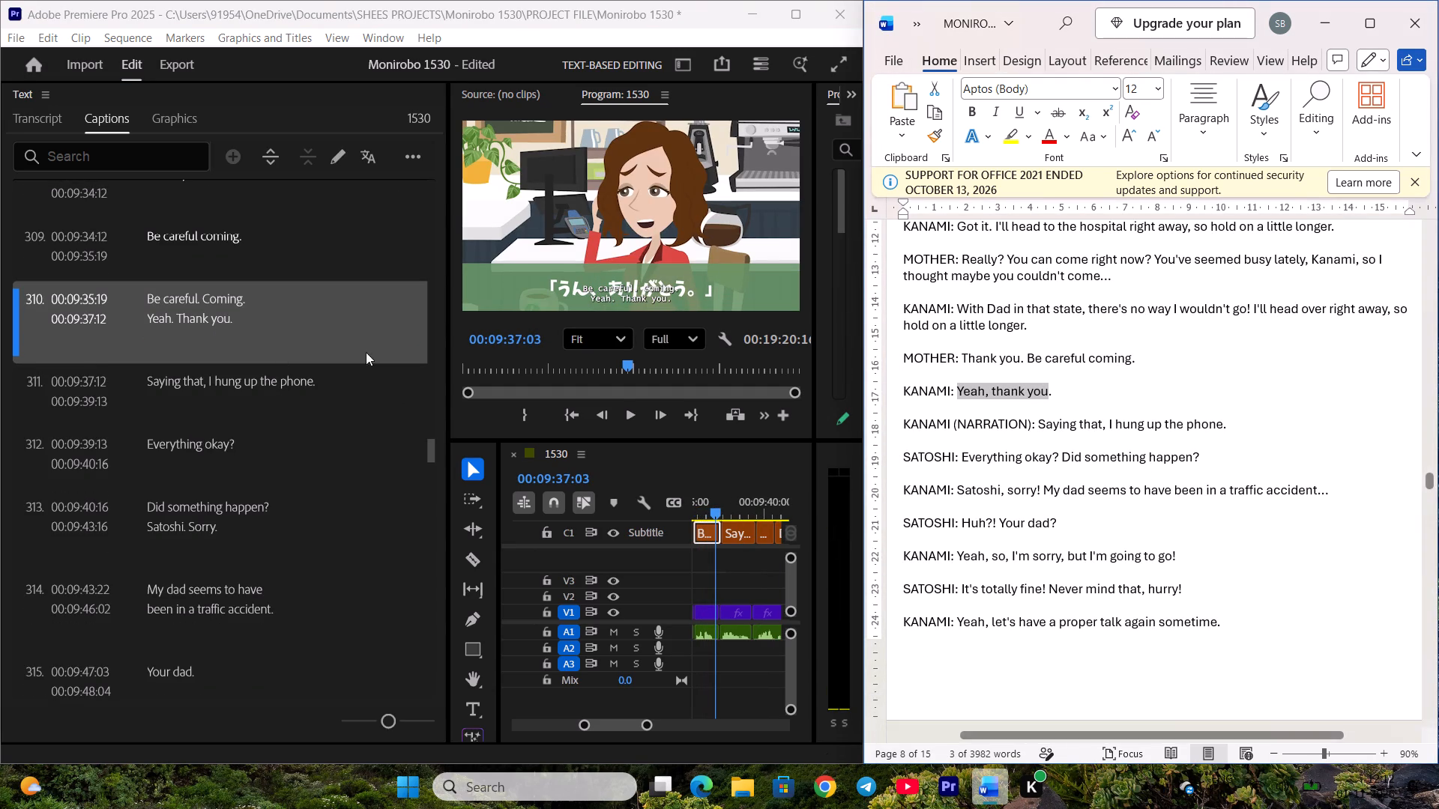
pyautogui.doubleClick(310, 321)
pyautogui.hotkey('ctrl', 'v')
pyautogui.press('.')
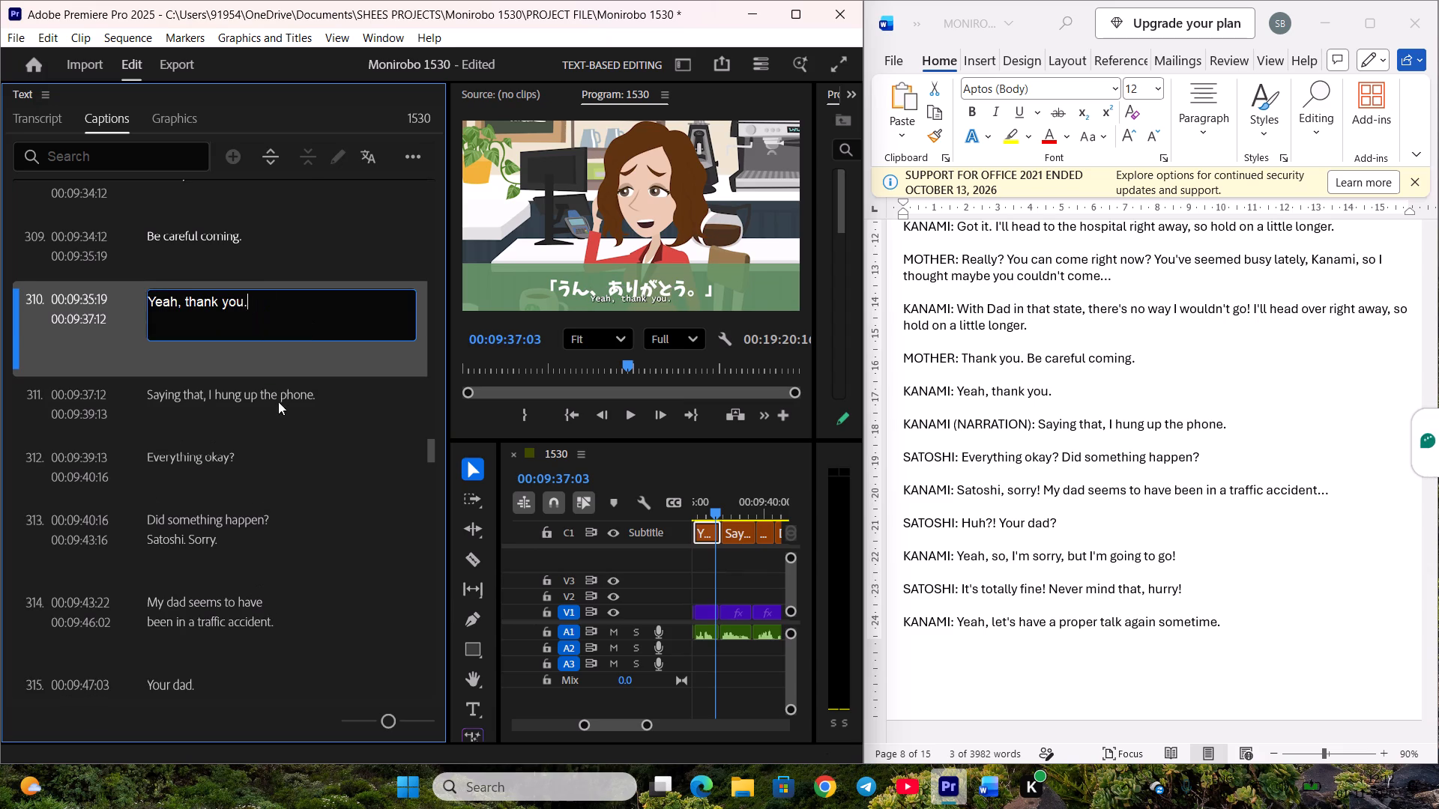
pyautogui.click(278, 402)
pyautogui.scroll(-4, 283, 388)
pyautogui.hotkey('ctrl', 's')
# Replace caption 311 with the script's narration line "Saying that, I hung up the phone." and save the project.
pyautogui.click(1194, 337)
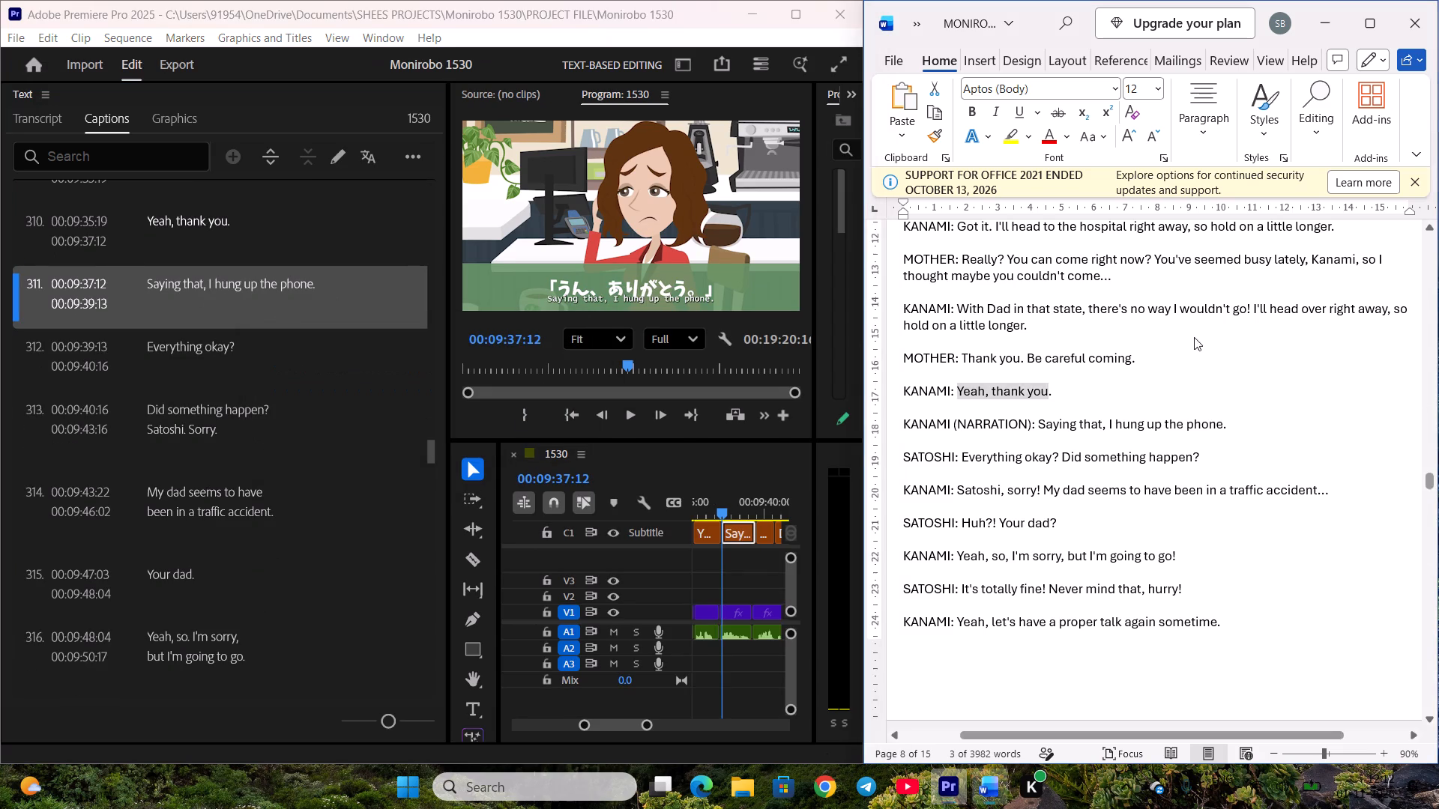
pyautogui.scroll(-1, 1161, 348)
pyautogui.moveTo(1040, 385); pyautogui.dragTo(1223, 384)
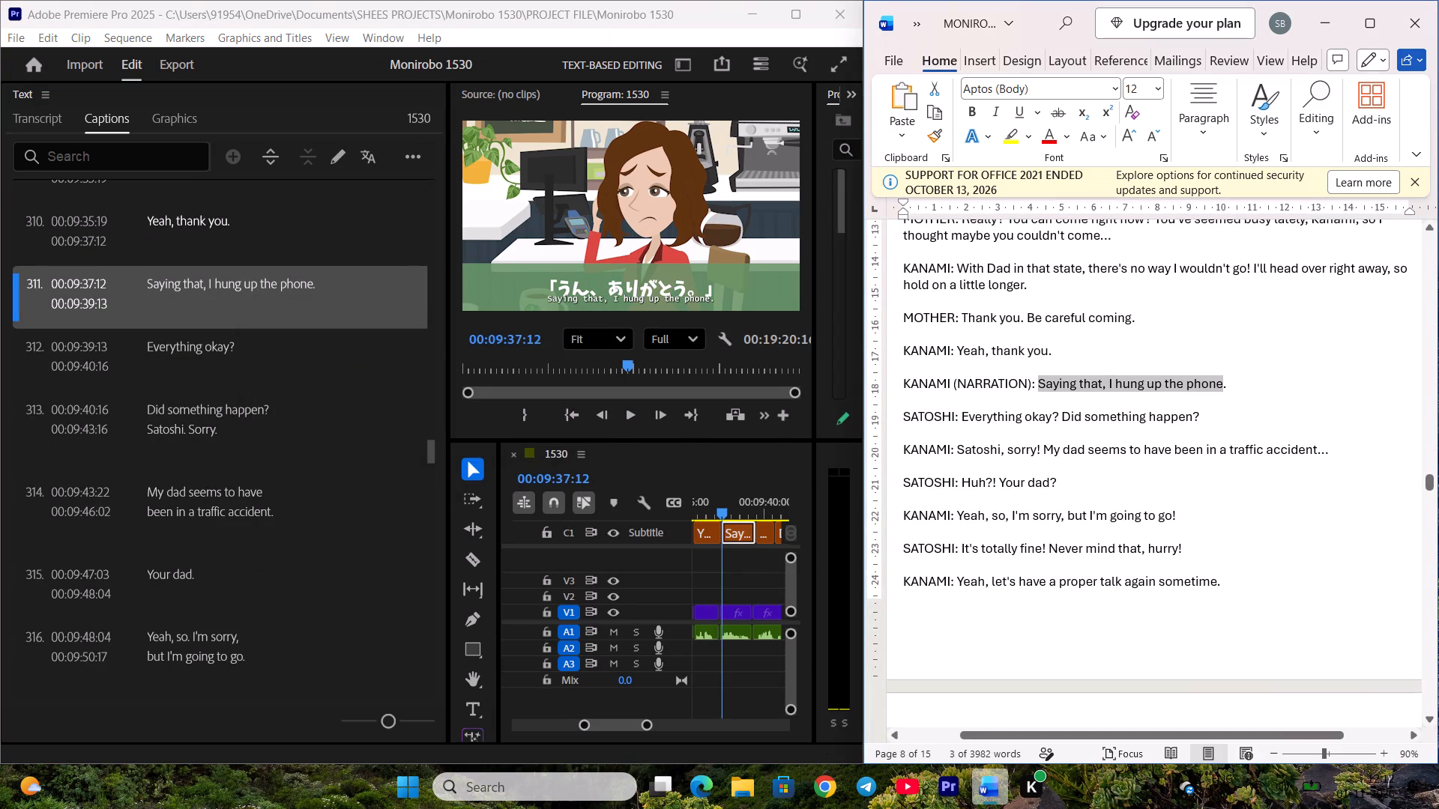
pyautogui.moveTo(1223, 384); pyautogui.dragTo(1232, 383)
pyautogui.hotkey('ctrl', 'c')
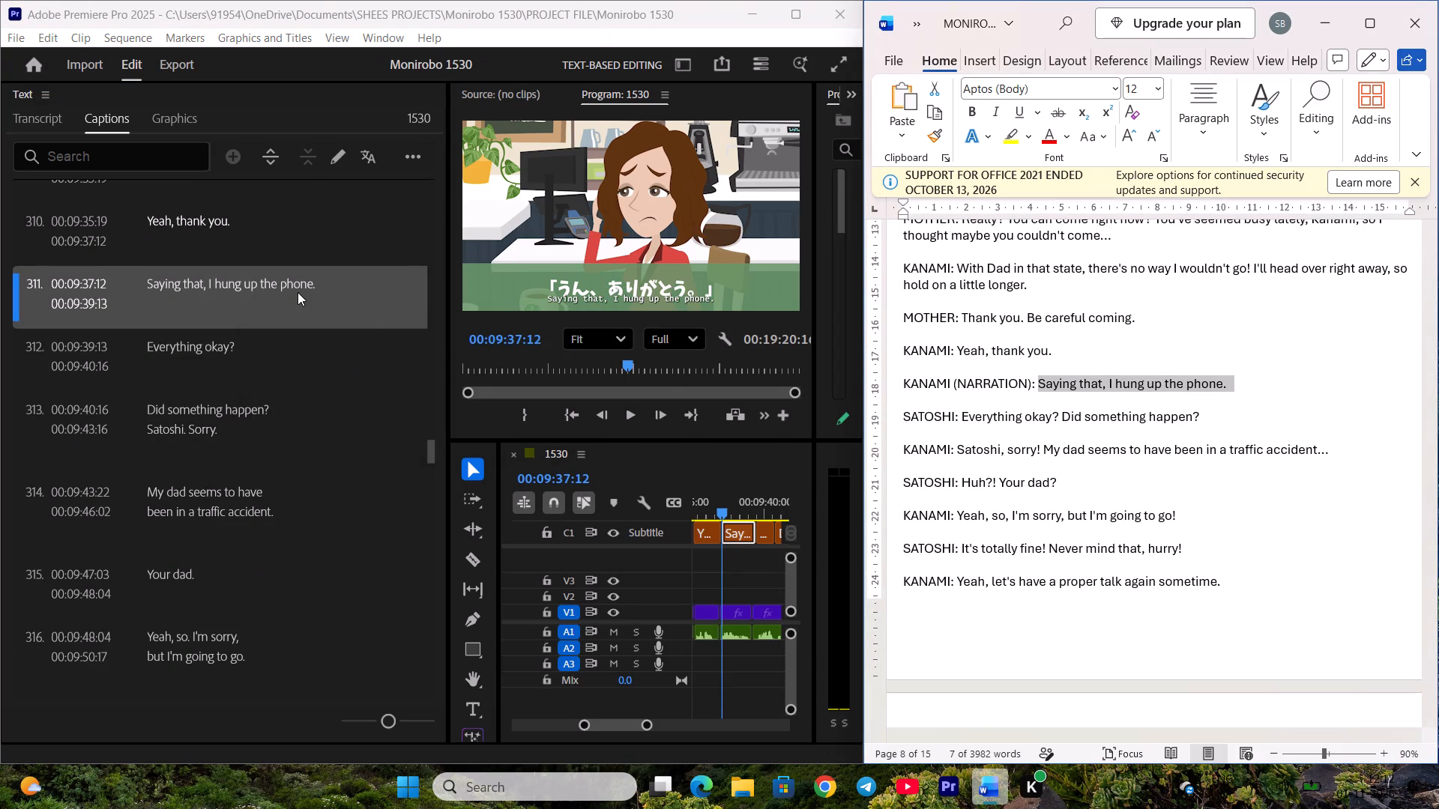
pyautogui.doubleClick(298, 292)
pyautogui.hotkey('ctrl', 'v')
pyautogui.click(286, 380)
pyautogui.scroll(-3, 286, 370)
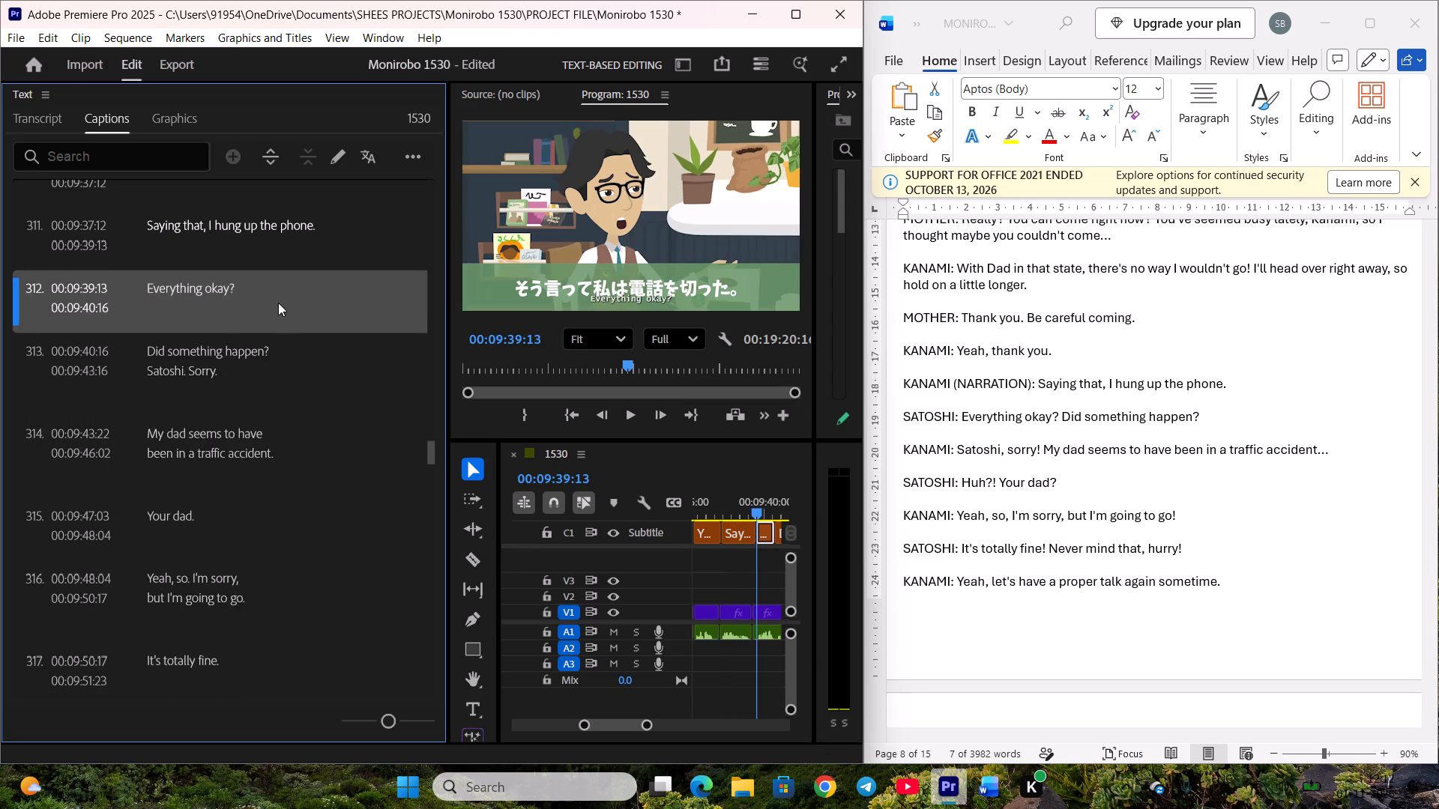
pyautogui.hotkey('ctrl', 's')
# Replace caption 312 with "Everything okay?" copied from Satoshi's line in the Word script, and save the project.
pyautogui.click(1347, 335)
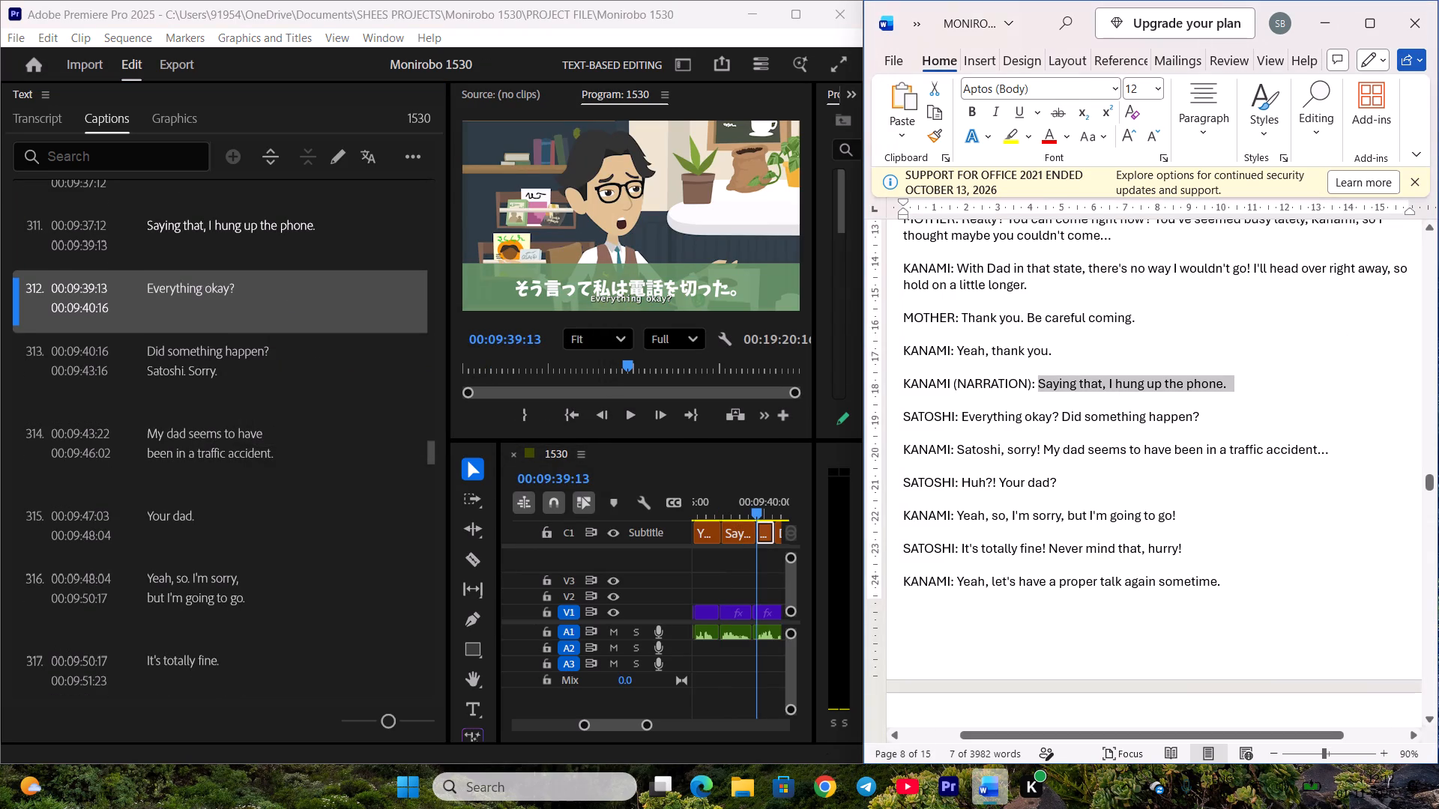
pyautogui.moveTo(961, 415); pyautogui.dragTo(999, 414)
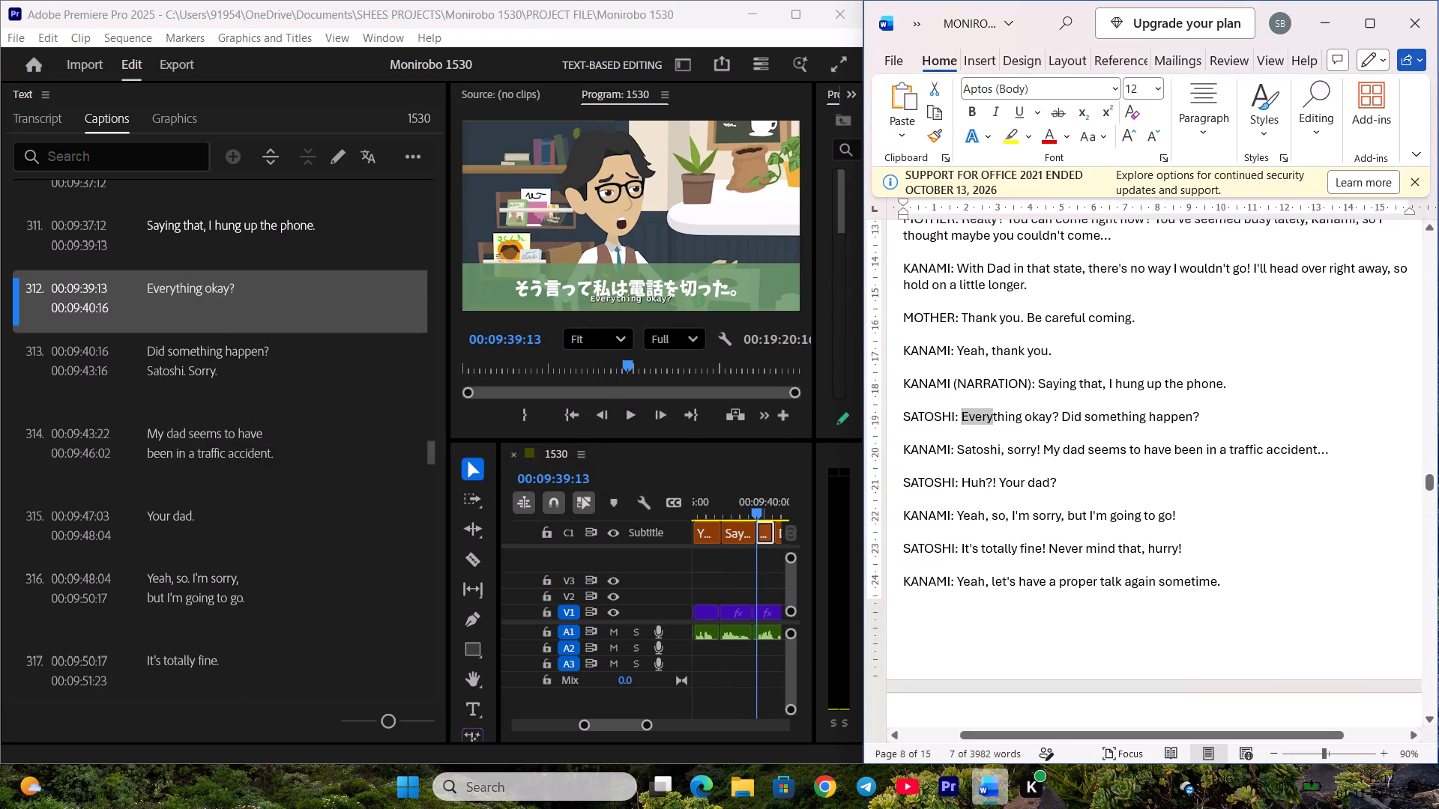
pyautogui.moveTo(999, 414); pyautogui.dragTo(1057, 413)
pyautogui.hotkey('ctrl', 'c')
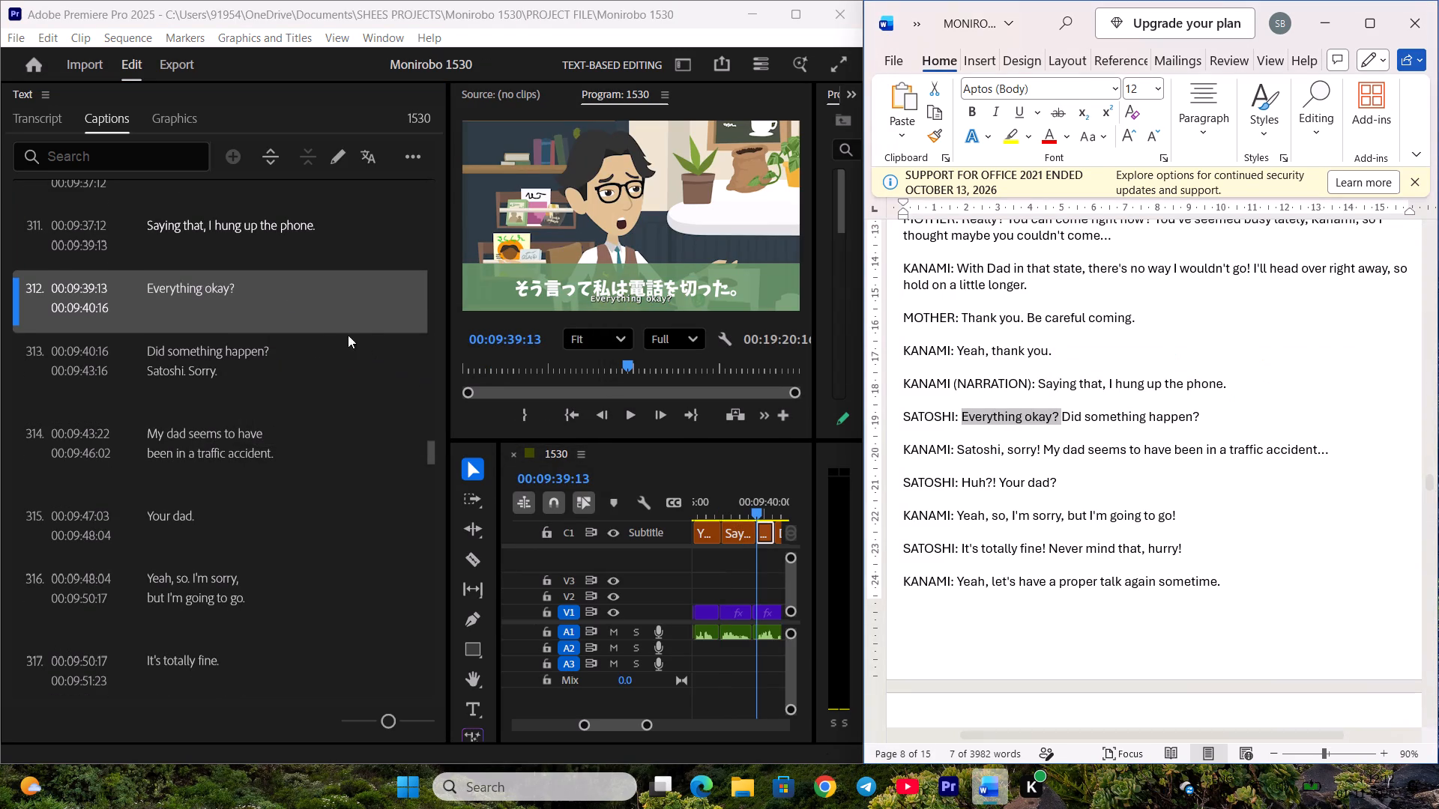
pyautogui.click(242, 288)
pyautogui.keyDown('ctrl'); pyautogui.click(242, 288); pyautogui.keyUp('ctrl')
pyautogui.hotkey('ctrl', 'v')
pyautogui.click(253, 380)
pyautogui.scroll(-2, 261, 364)
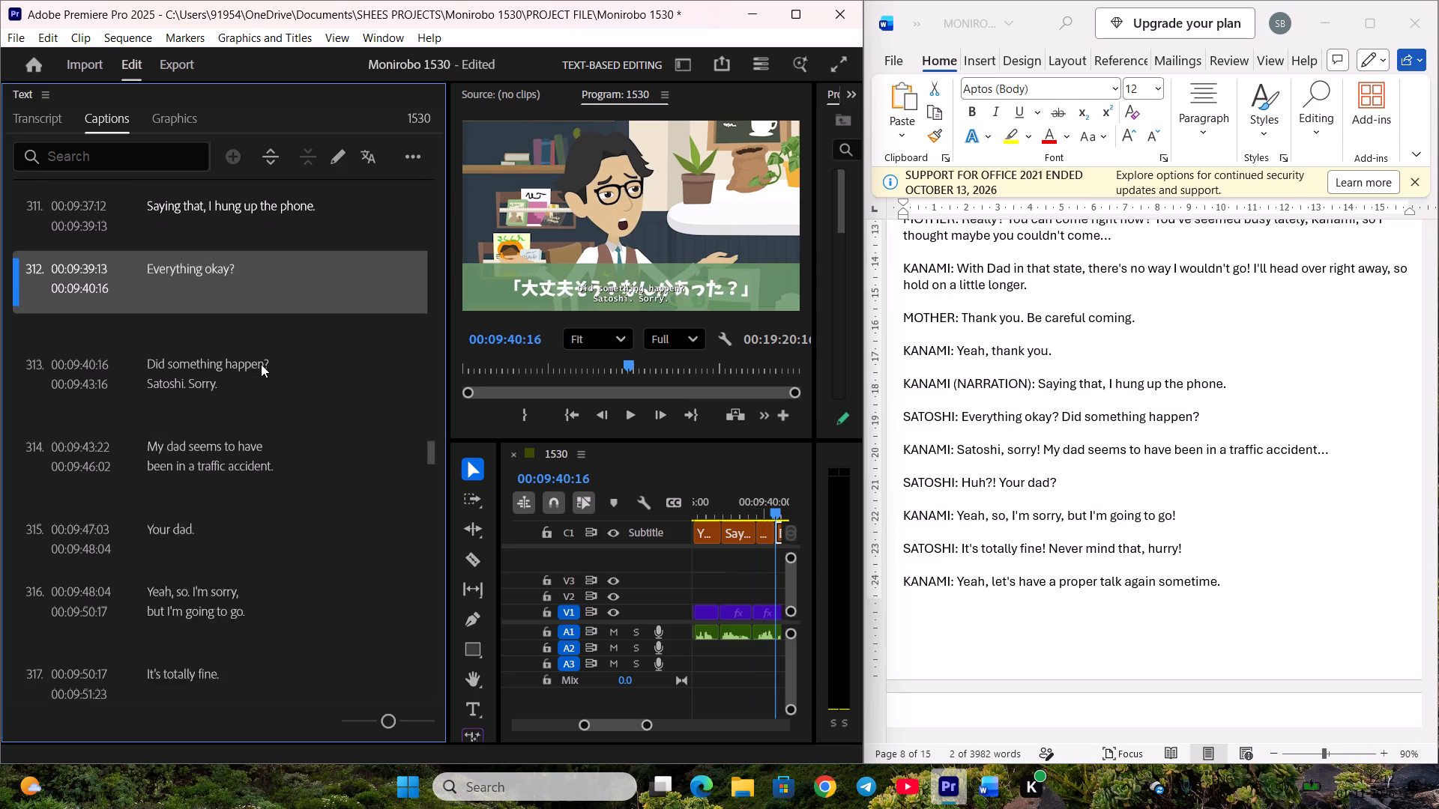
pyautogui.scroll(-1, 261, 364)
pyautogui.hotkey('ctrl', 's')
# Play caption 313, "Did something happen? Satoshi. Sorry.", and split it at 00:09:42:00, between Satoshi's and Kanami's lines.
pyautogui.press('space')
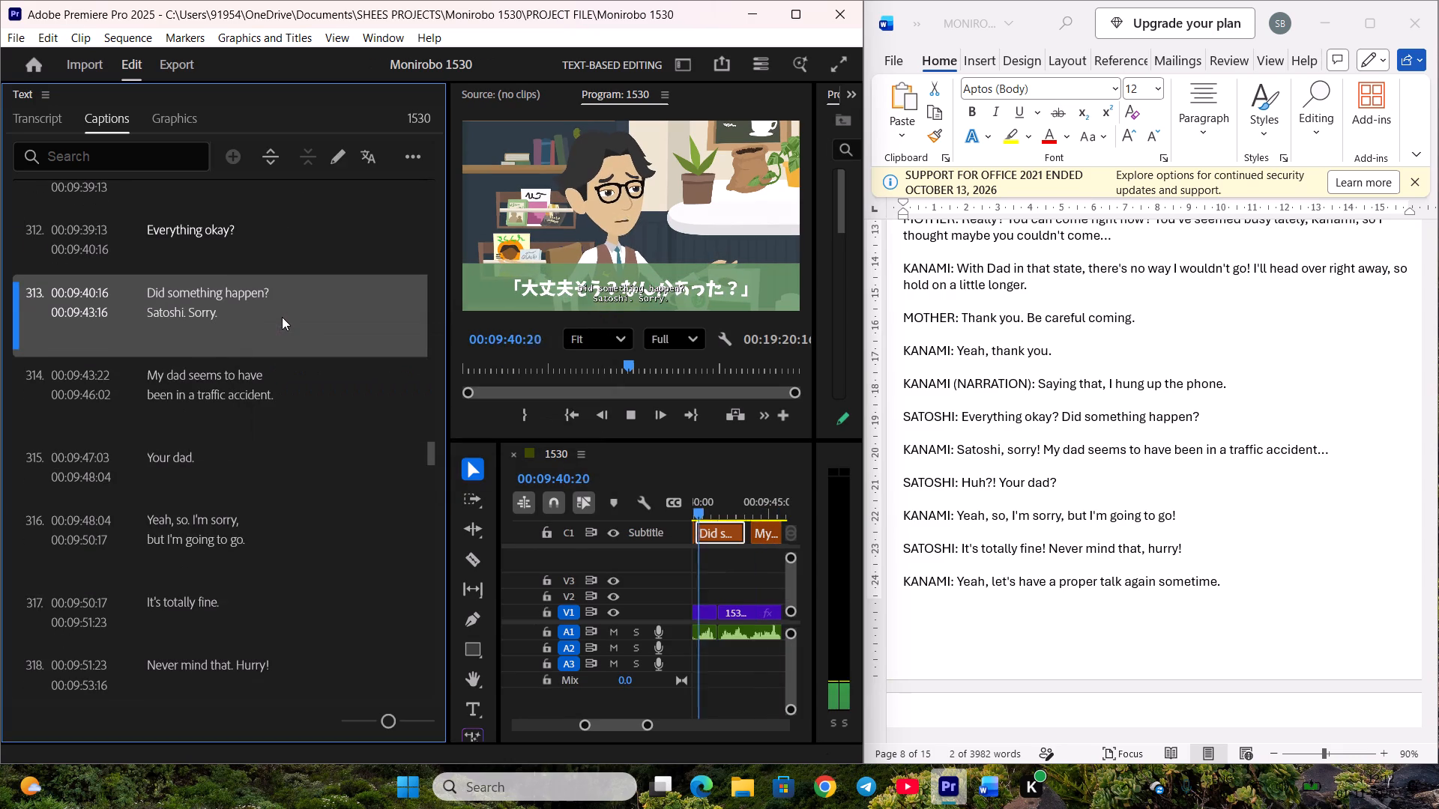
pyautogui.press('space')
pyautogui.write('c')
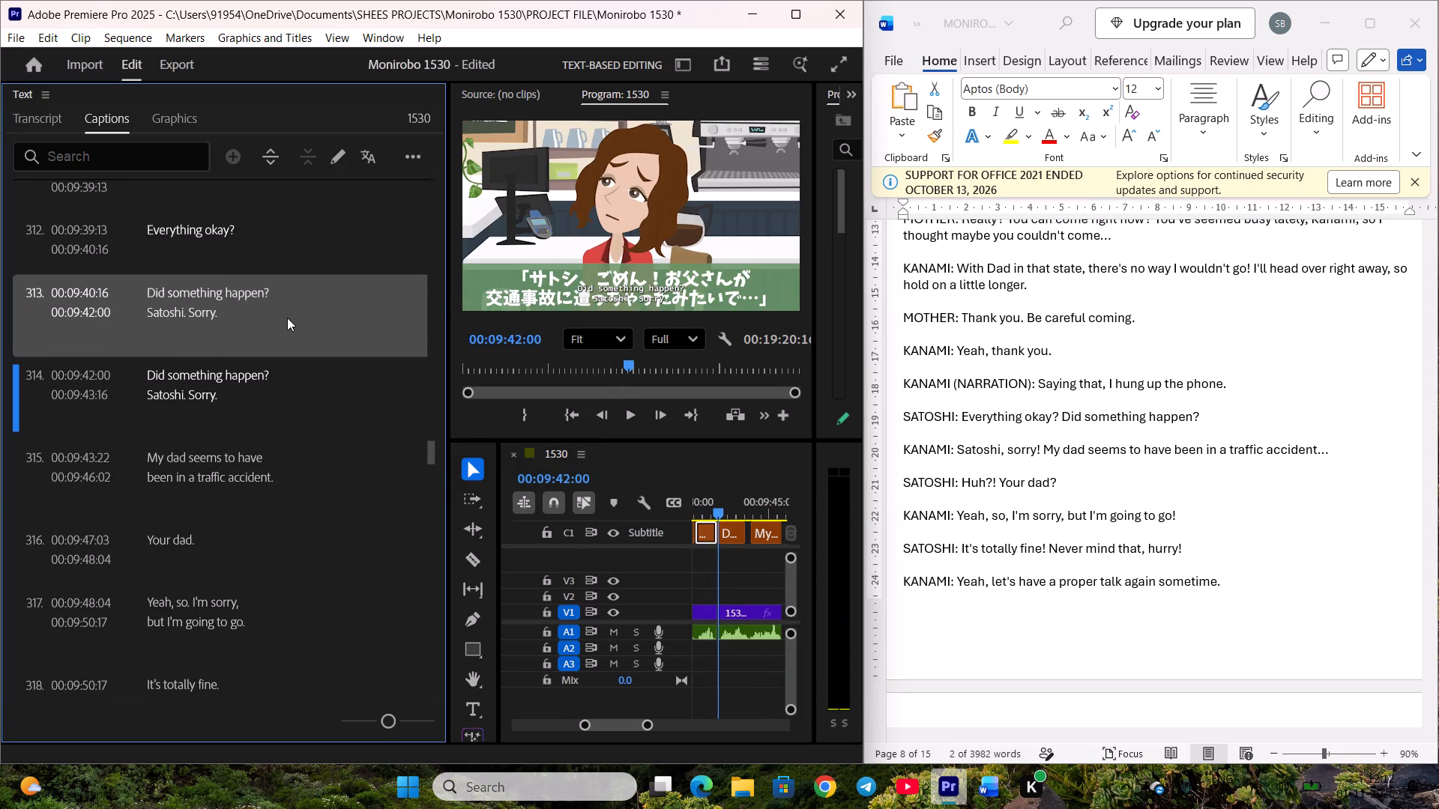
# Replace caption 313 with "Did something happen?" copied from Satoshi's script line, and save the project.
pyautogui.click(287, 326)
pyautogui.click(1333, 410)
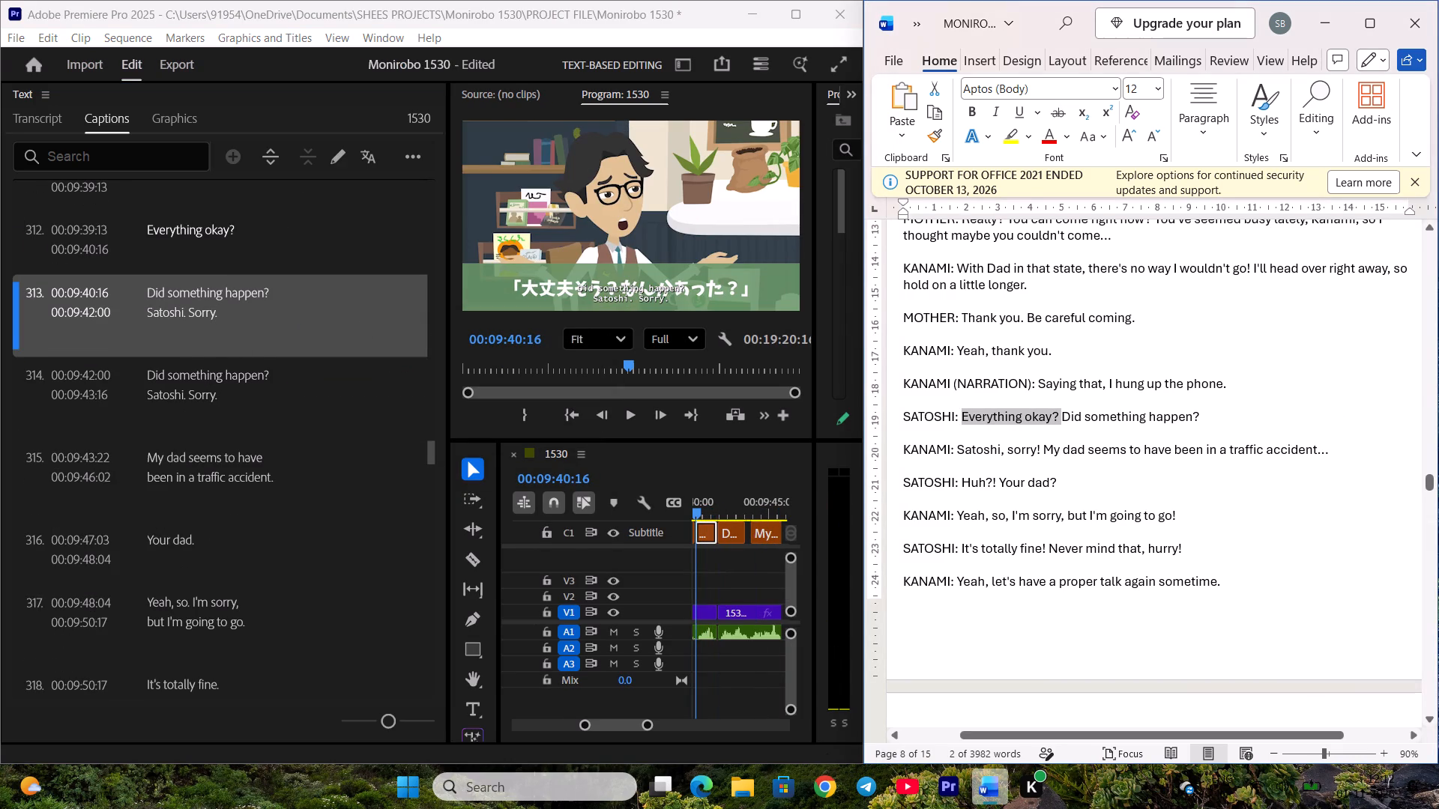
pyautogui.moveTo(1064, 416); pyautogui.dragTo(1203, 416)
pyautogui.hotkey('ctrl', 'c')
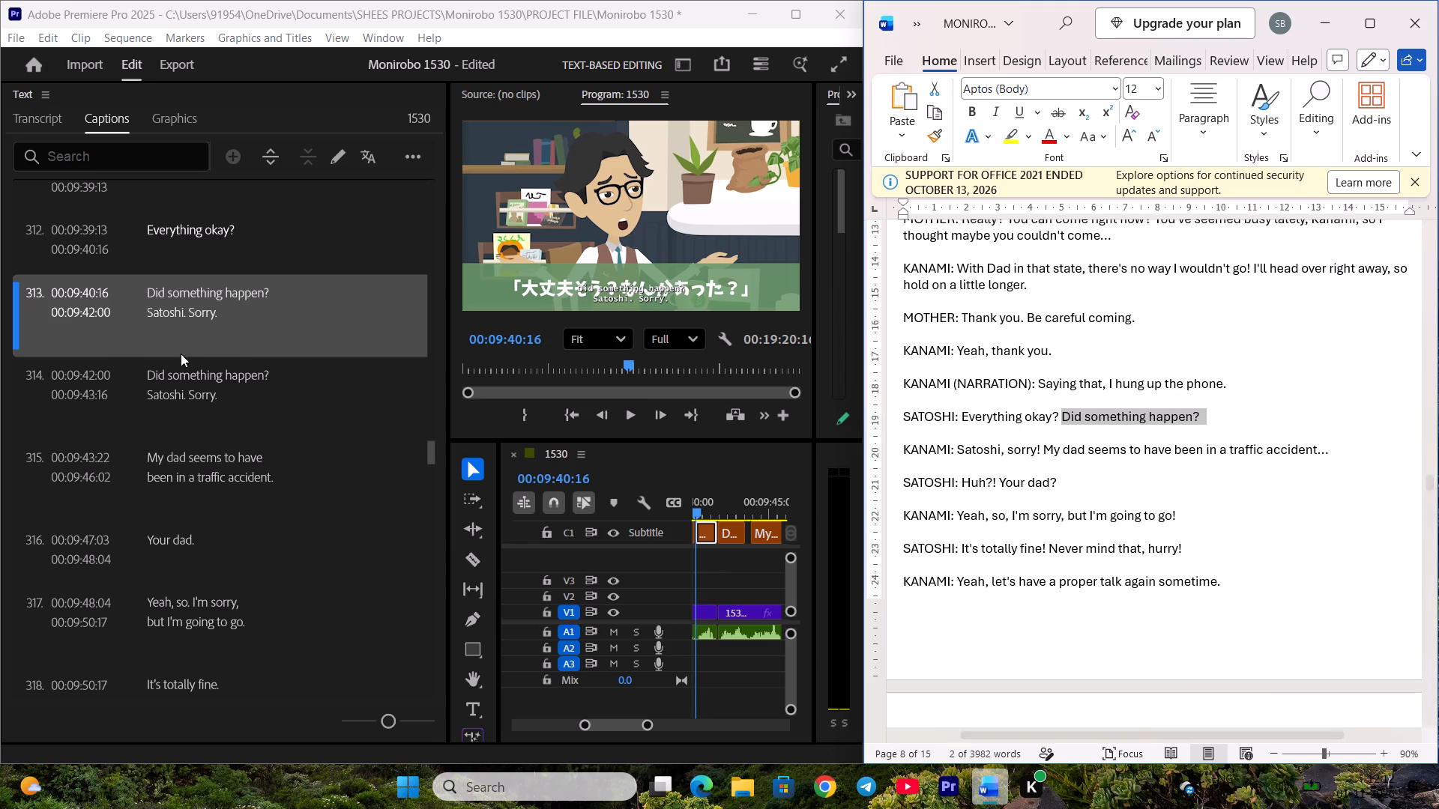
pyautogui.doubleClick(251, 321)
pyautogui.hotkey('ctrl', 'v')
pyautogui.click(274, 393)
pyautogui.scroll(-2, 272, 379)
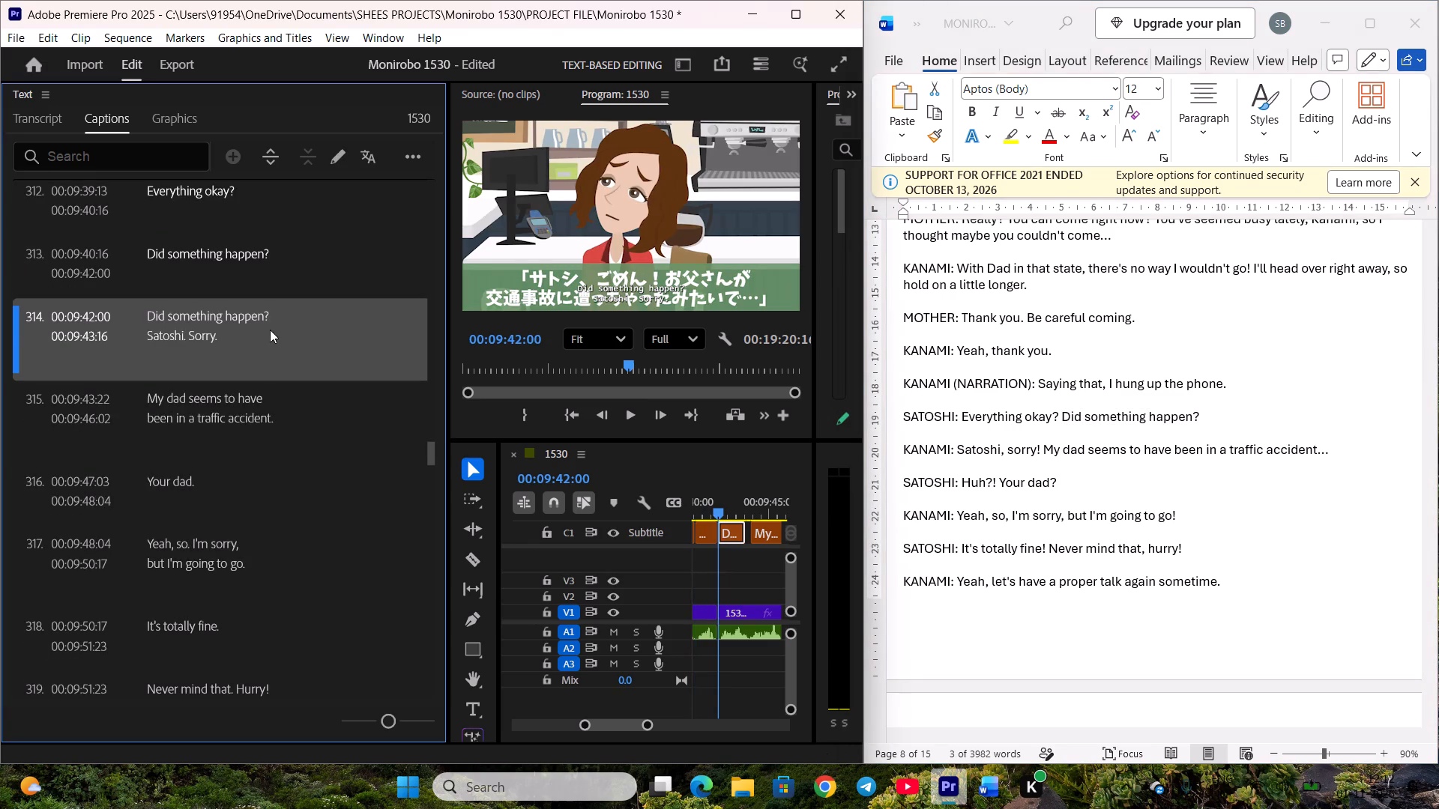
pyautogui.hotkey('ctrl', 's')
# Replace caption 314 with "Satoshi, sorry!" copied from Kanami's line in the Word script, and save the project.
pyautogui.scroll(-2, 1065, 363)
pyautogui.click(950, 354)
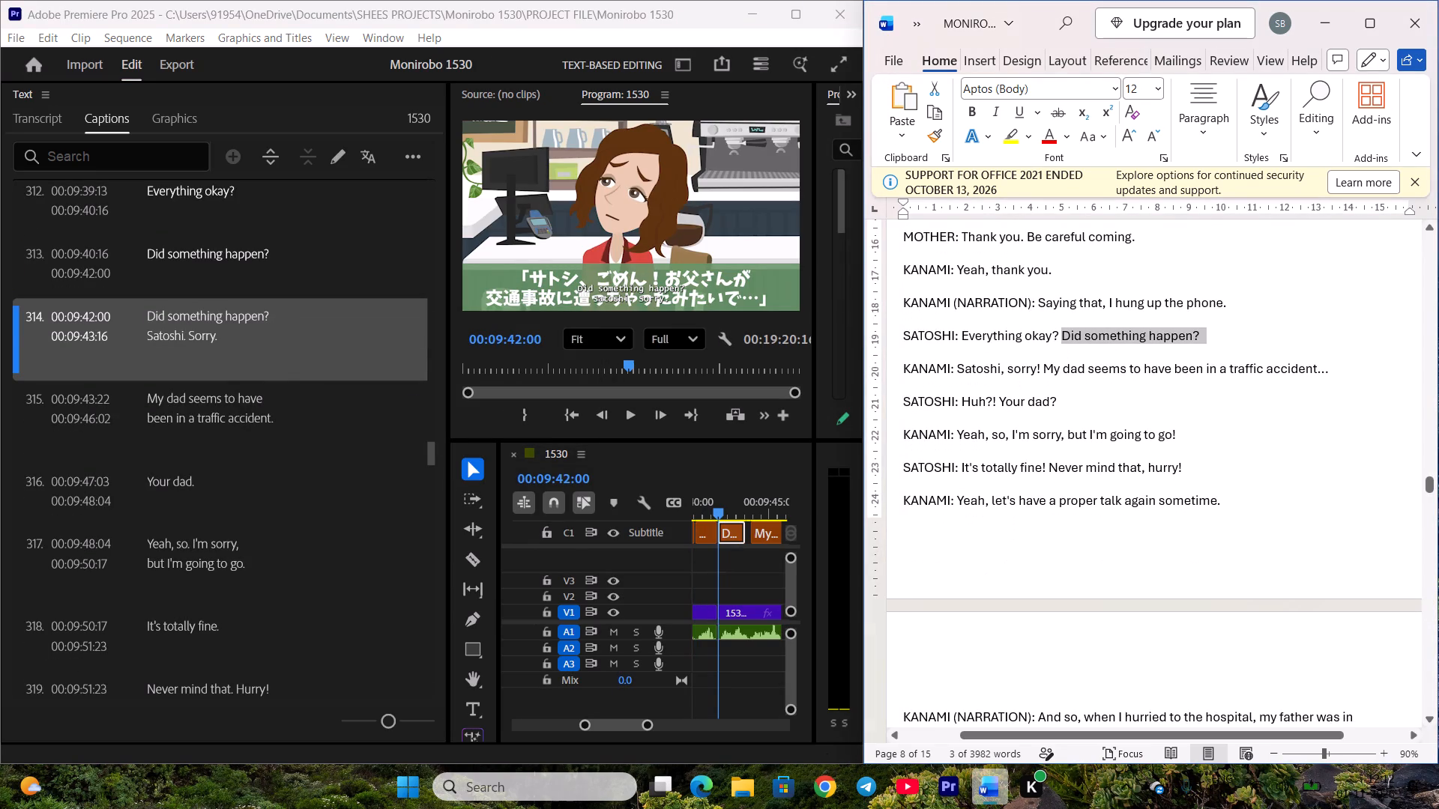
pyautogui.moveTo(956, 368); pyautogui.dragTo(1040, 367)
pyautogui.hotkey('ctrl', 'c')
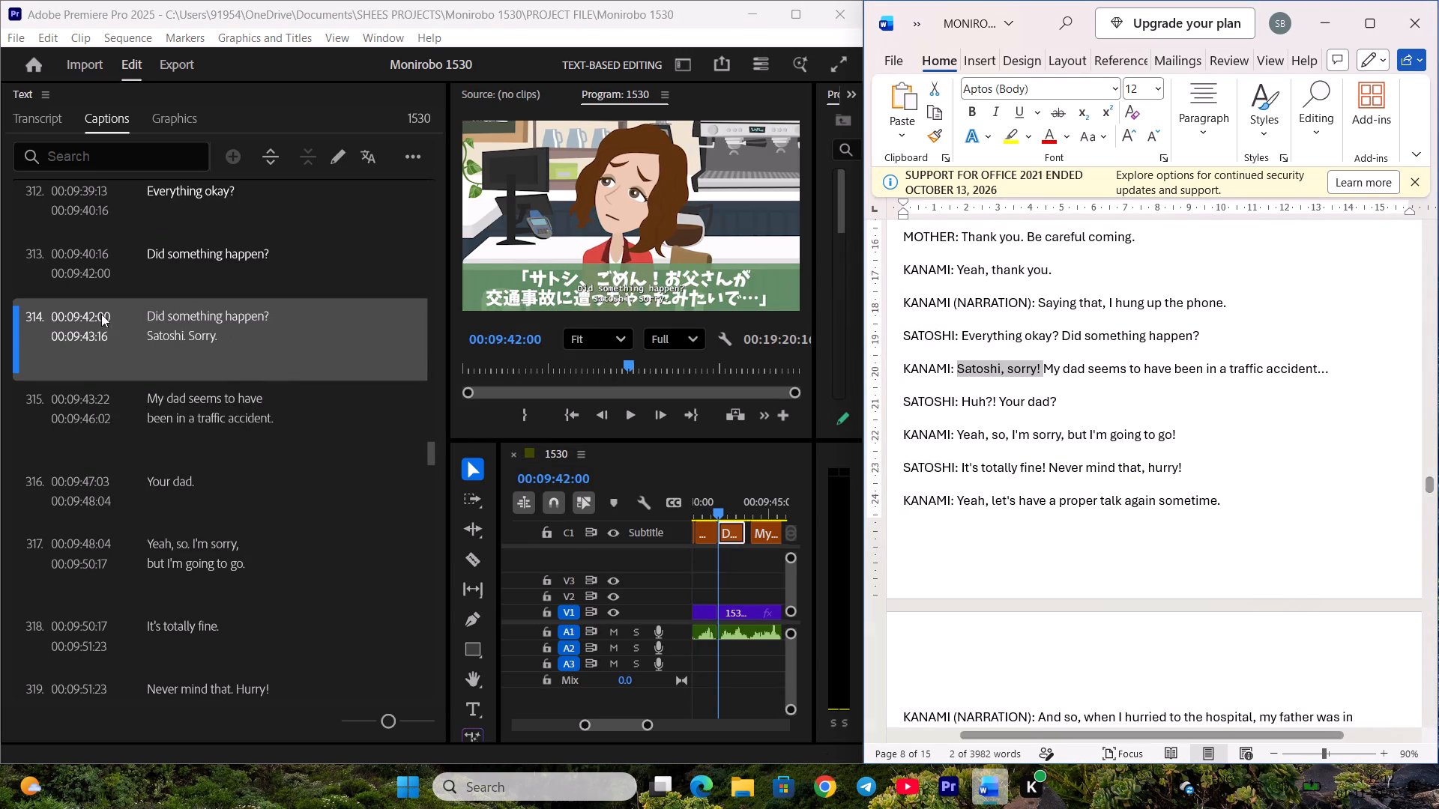
pyautogui.doubleClick(217, 310)
pyautogui.hotkey('ctrl', 'v')
pyautogui.click(274, 394)
pyautogui.scroll(-2, 277, 384)
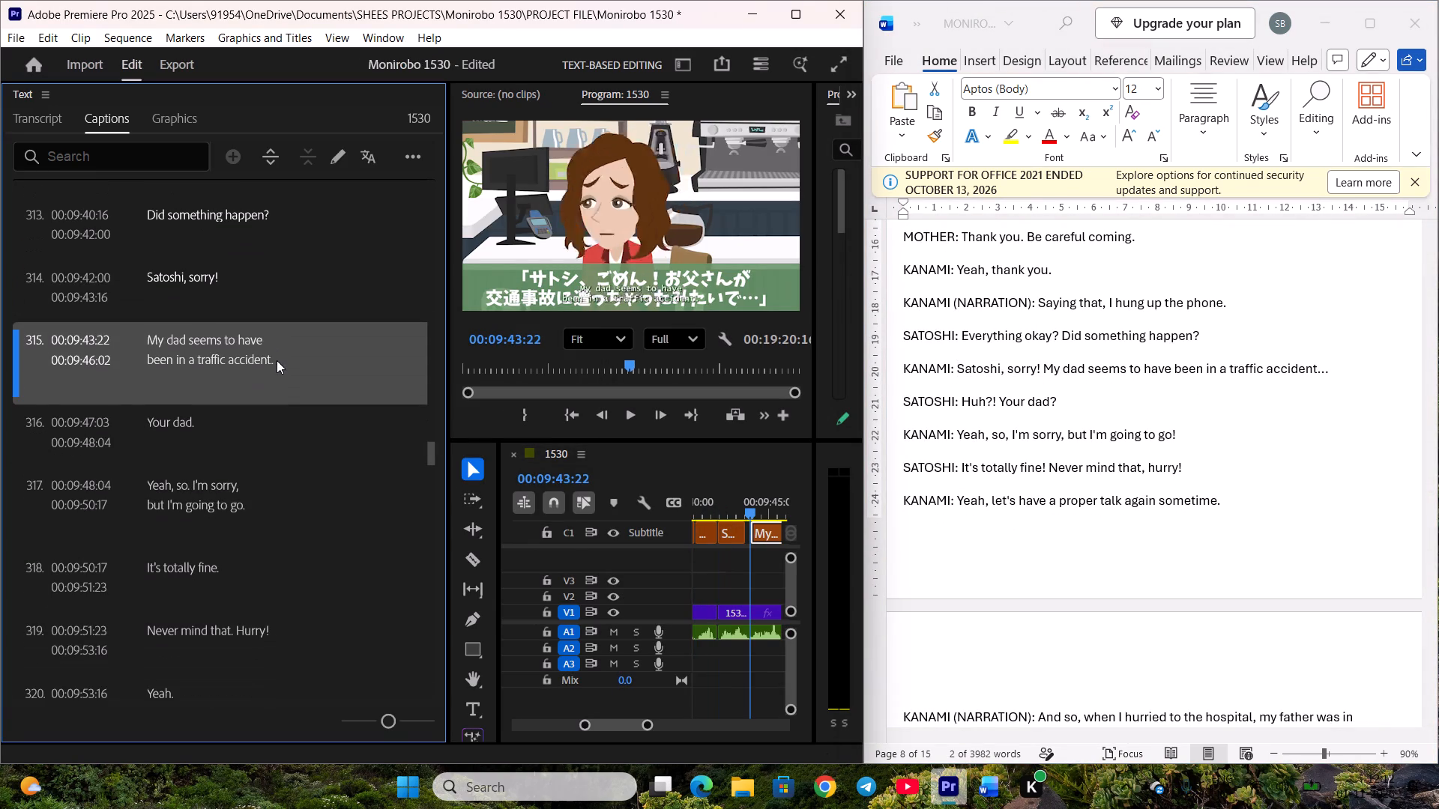
pyautogui.hotkey('ctrl', 's')
# Replace caption 315 with the script's single-line "My dad seems to have been in a traffic accident..." and save the project.
pyautogui.click(1256, 343)
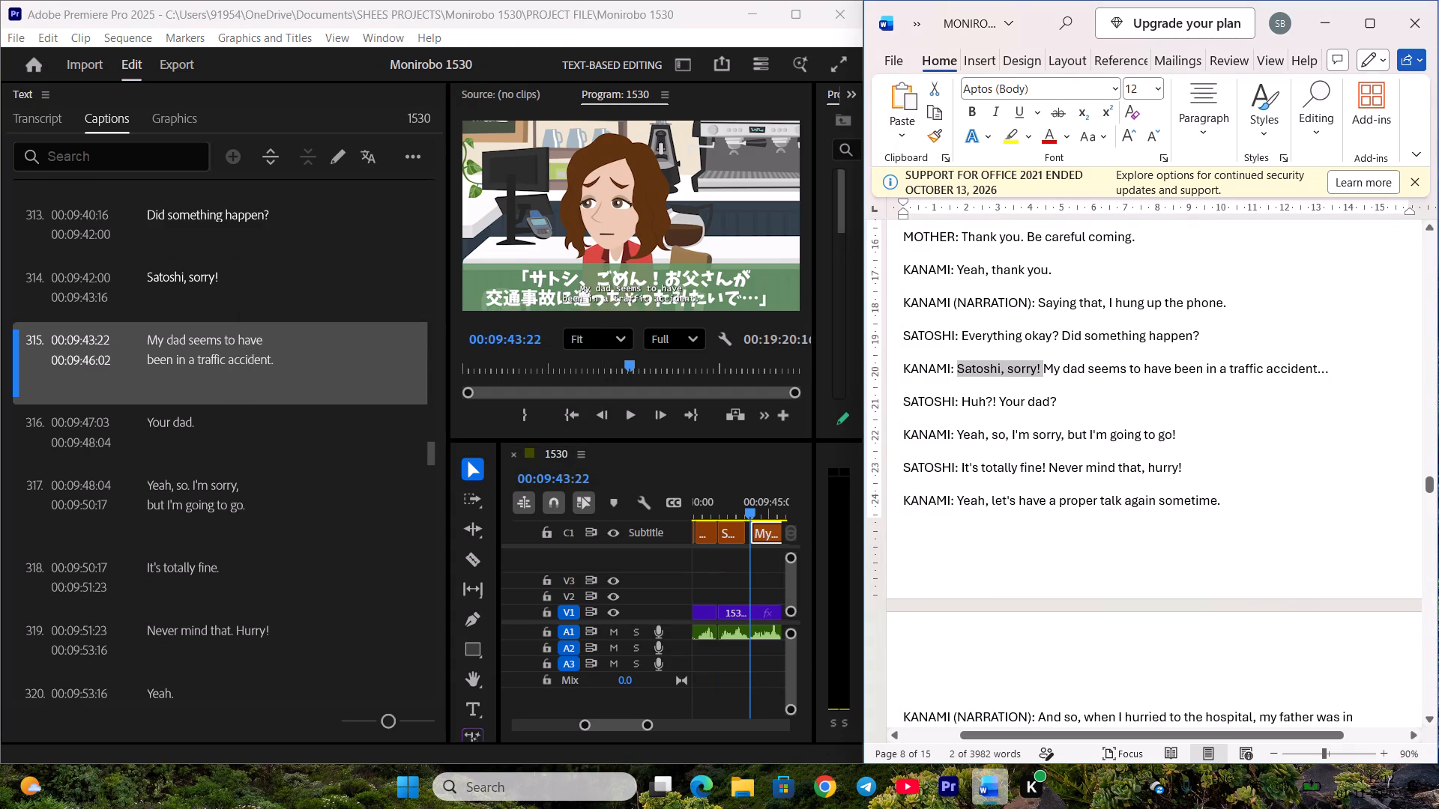
pyautogui.moveTo(1046, 368); pyautogui.dragTo(1326, 363)
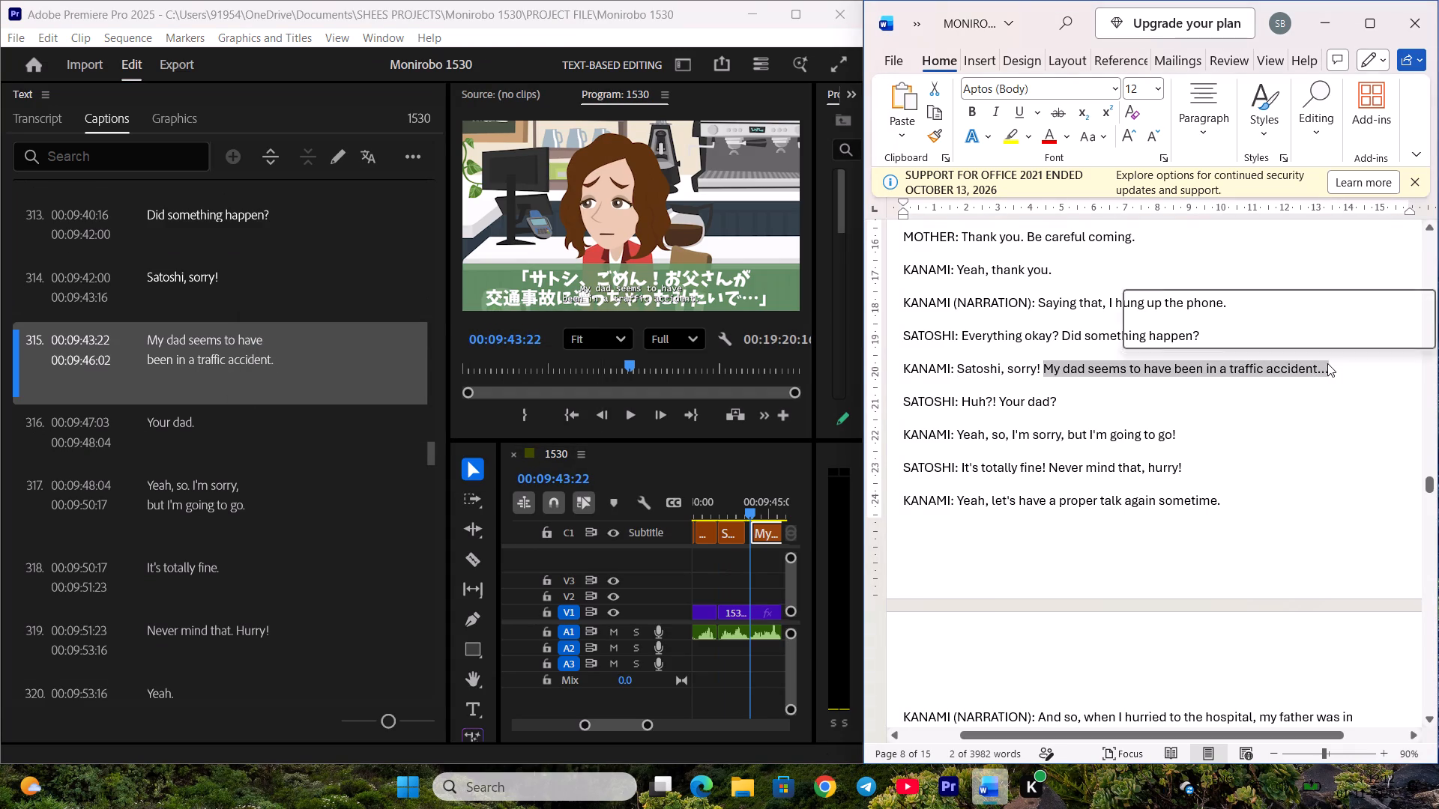
pyautogui.hotkey('ctrl', 'c')
pyautogui.doubleClick(290, 343)
pyautogui.hotkey('ctrl', 'v')
pyautogui.click(292, 422)
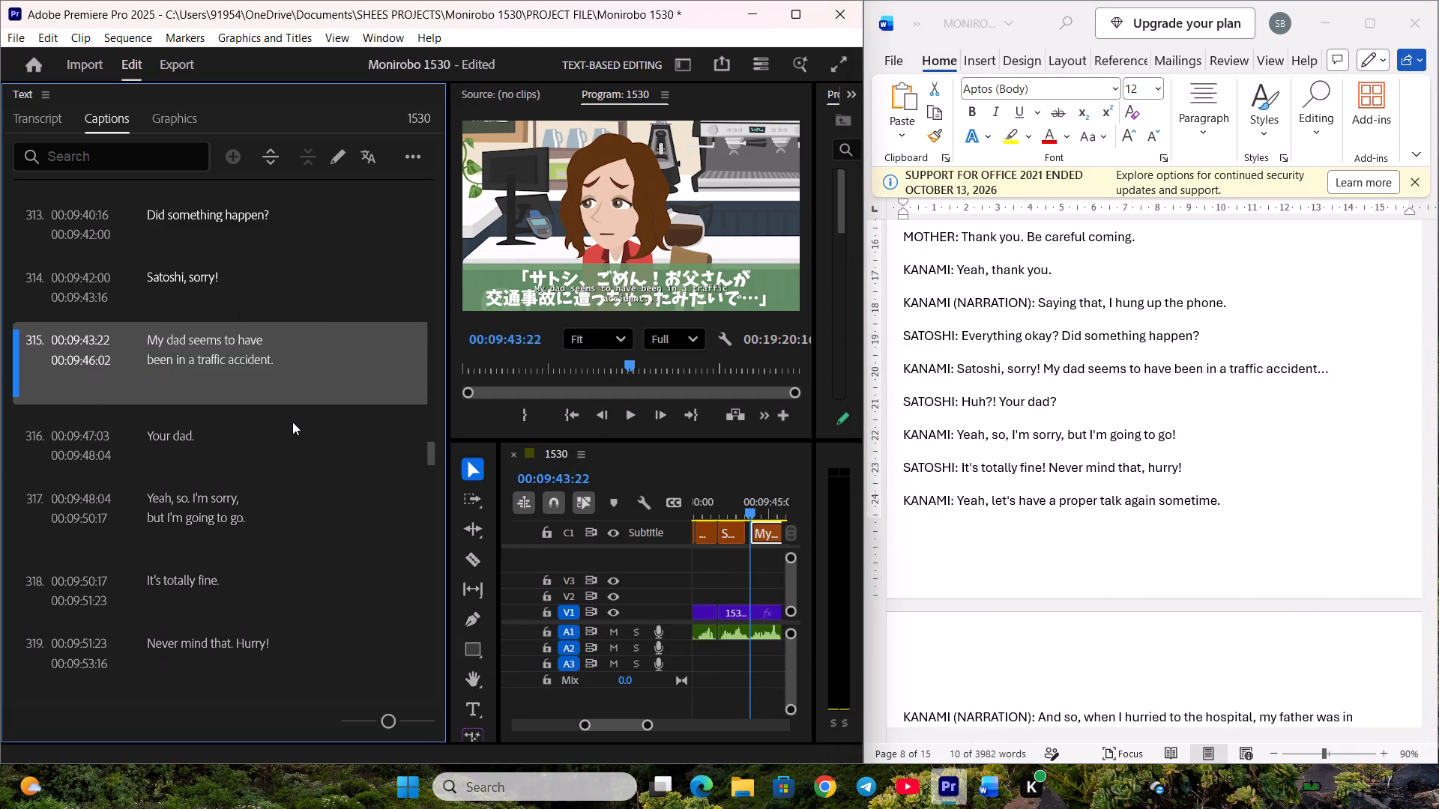
pyautogui.scroll(-4, 292, 407)
pyautogui.hotkey('ctrl', 's')
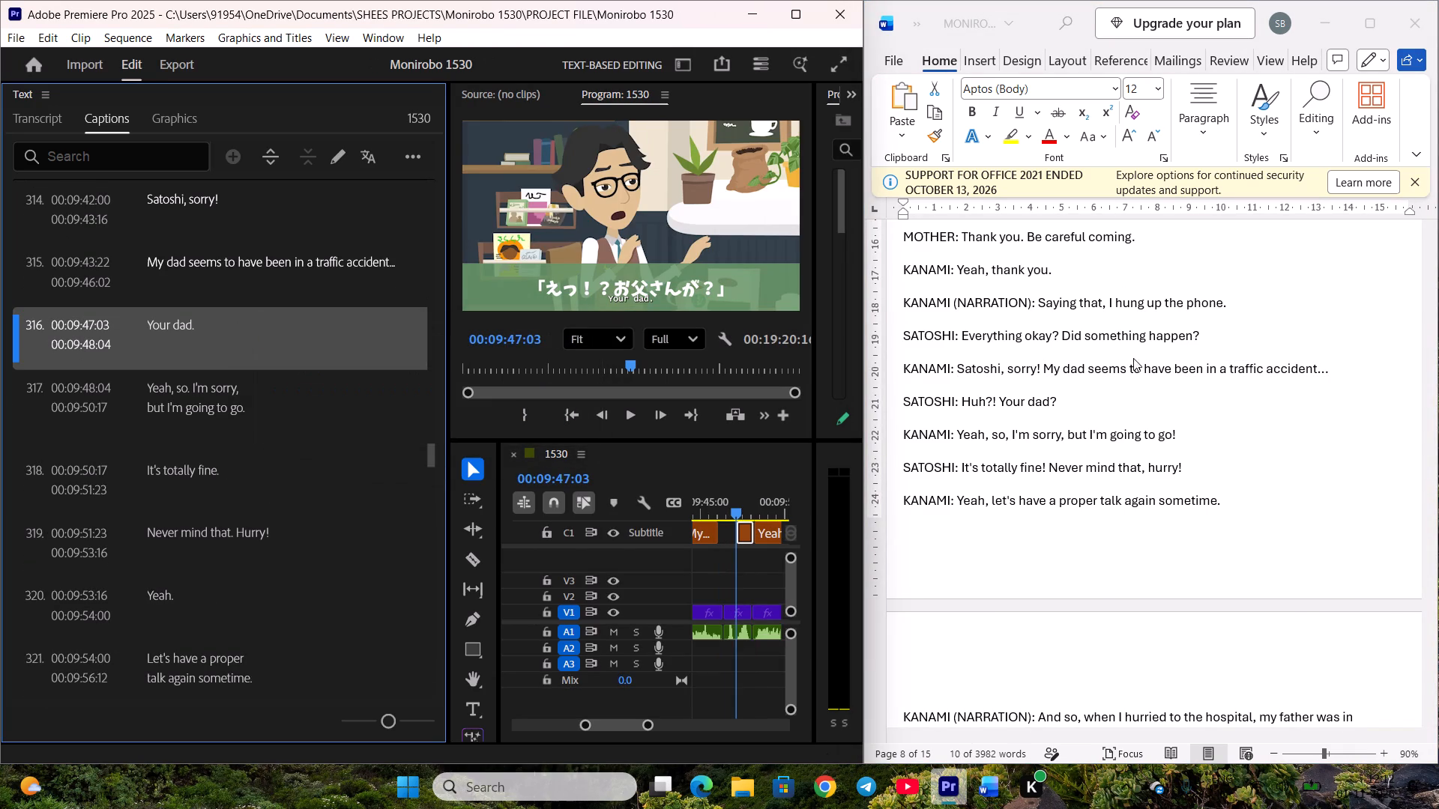
# Replace caption 316 with Satoshi's script line "Huh?! Your dad?" and save the project.
pyautogui.click(1004, 381)
pyautogui.moveTo(964, 404); pyautogui.dragTo(1063, 406)
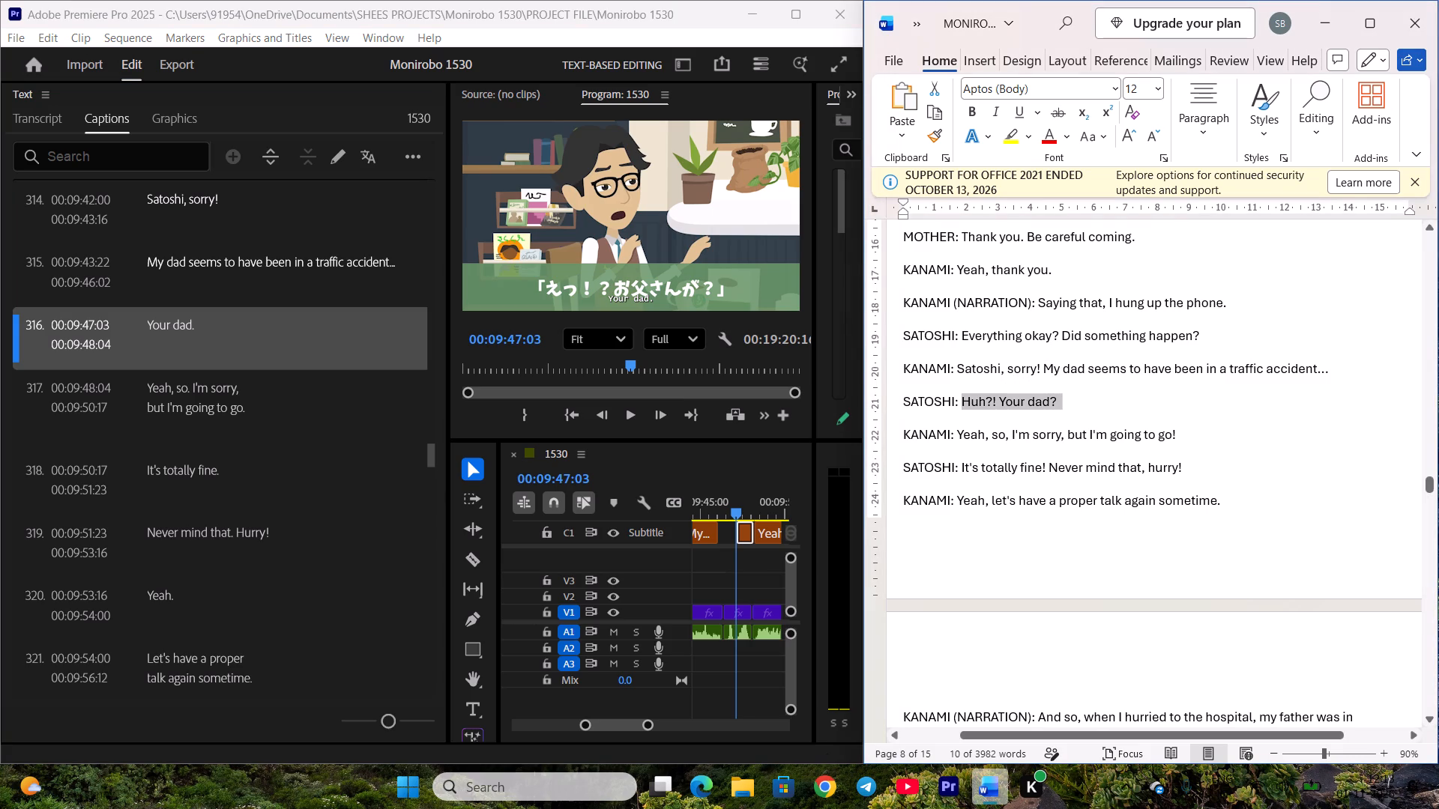
pyautogui.moveTo(1063, 406); pyautogui.dragTo(1064, 406)
pyautogui.hotkey('ctrl', 'c')
pyautogui.doubleClick(276, 333)
pyautogui.hotkey('ctrl', 'v')
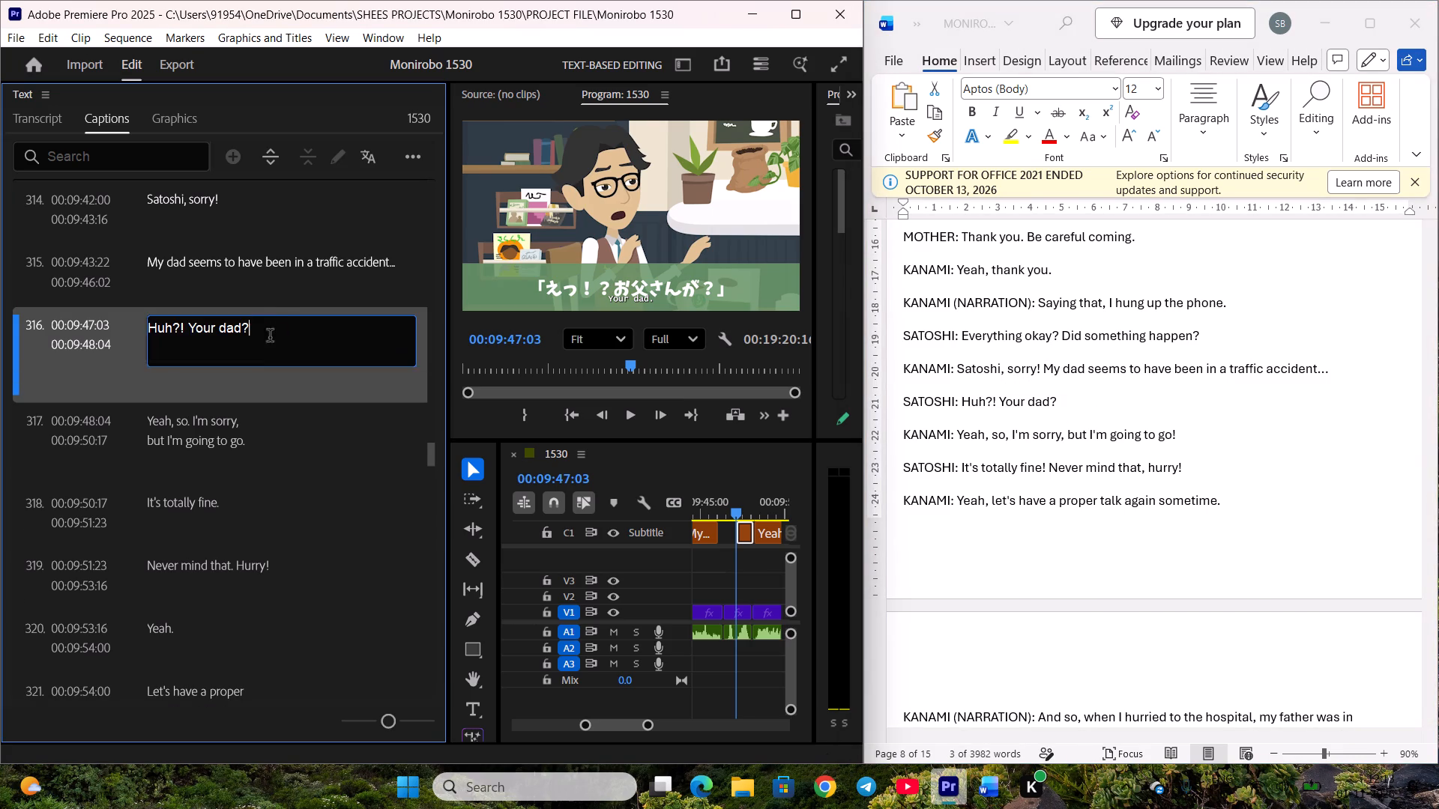
pyautogui.moveTo(258, 428); pyautogui.dragTo(265, 427)
pyautogui.scroll(-2, 282, 404)
pyautogui.hotkey('ctrl', 's')
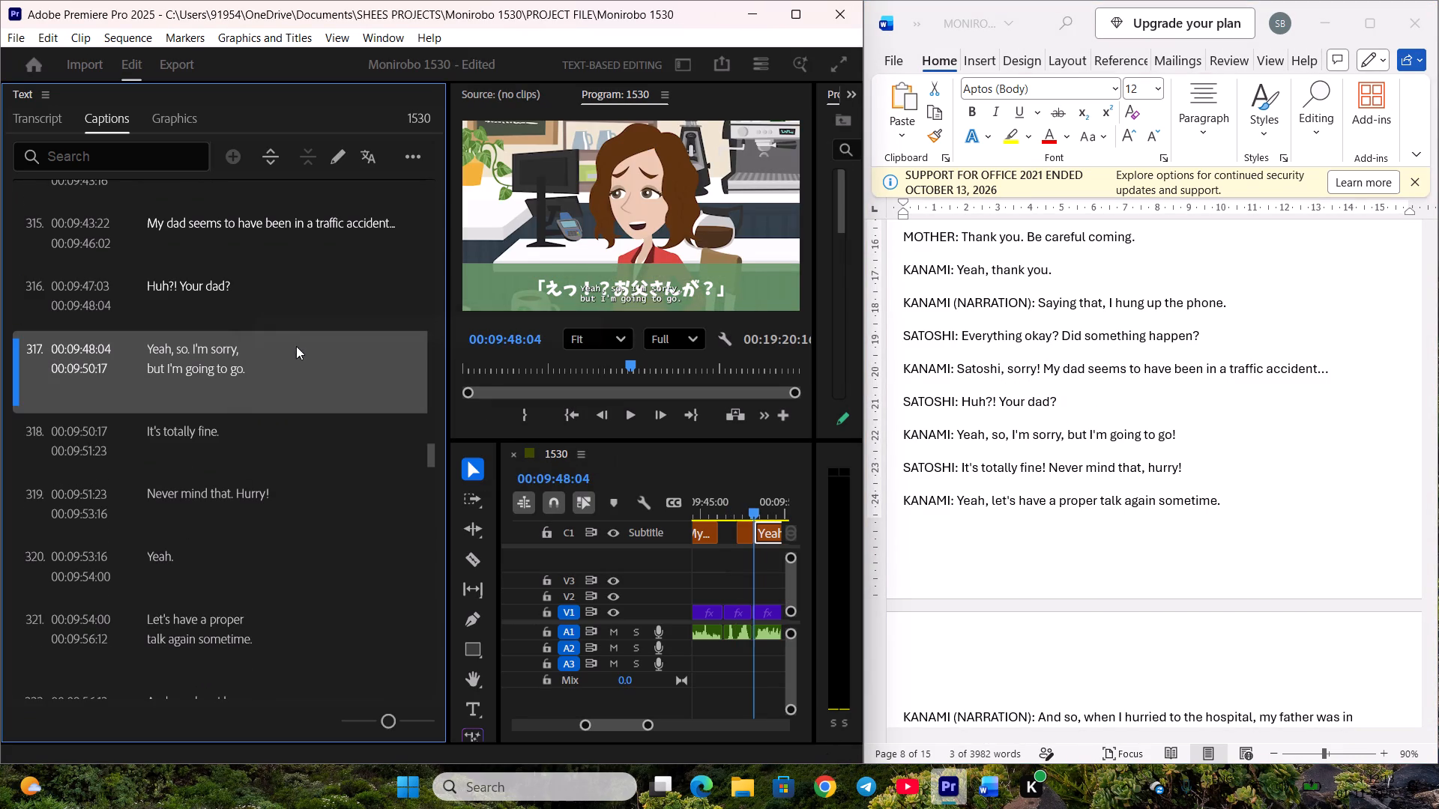
# Play captions 316 and 317, and replace caption 317 with the script's single-line "Yeah, so, I'm sorry, but I'm going to go!".
pyautogui.click(280, 291)
pyautogui.press('space')
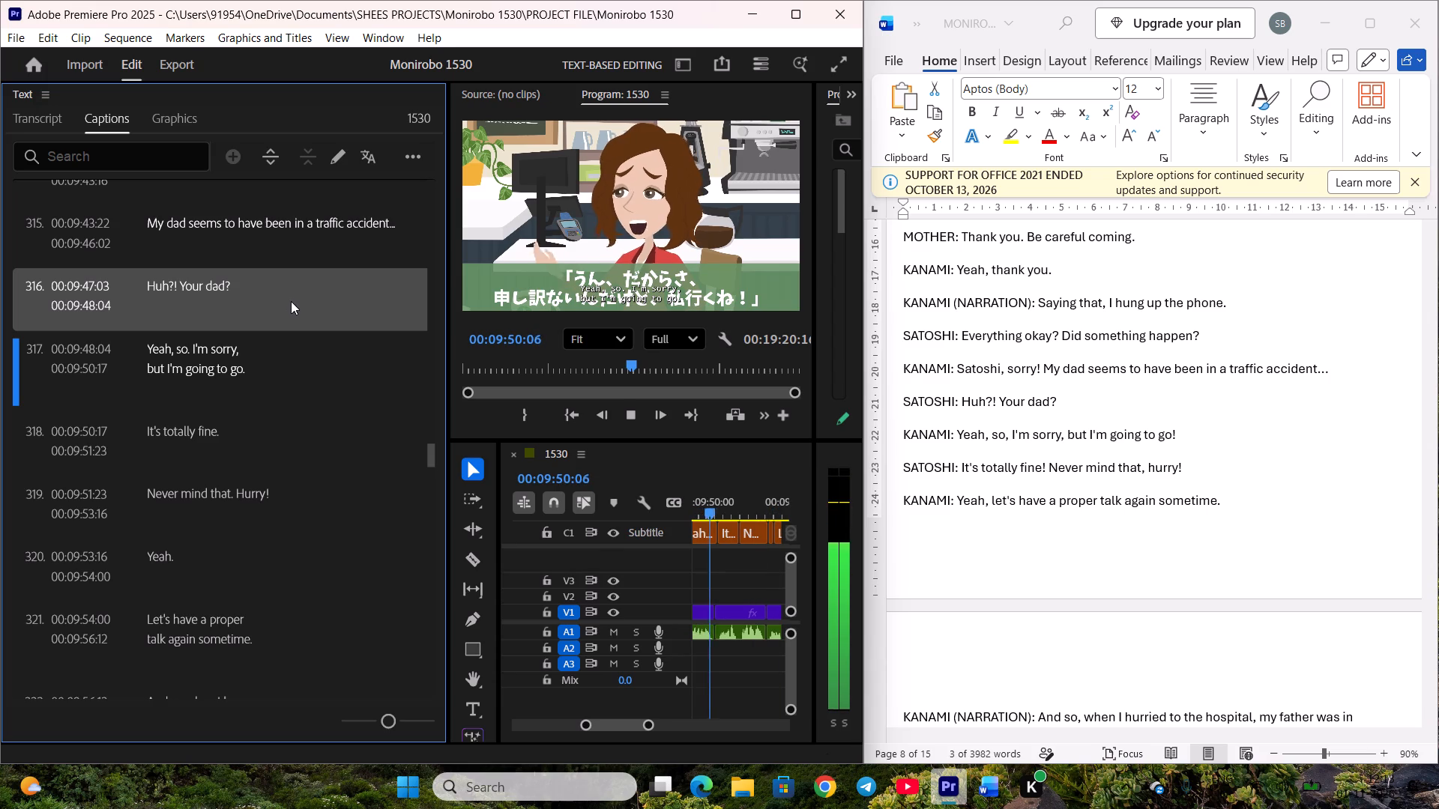
pyautogui.press('space')
pyautogui.click(1330, 402)
pyautogui.scroll(-1, 977, 404)
pyautogui.moveTo(956, 390); pyautogui.dragTo(1181, 392)
pyautogui.hotkey('ctrl', 'c')
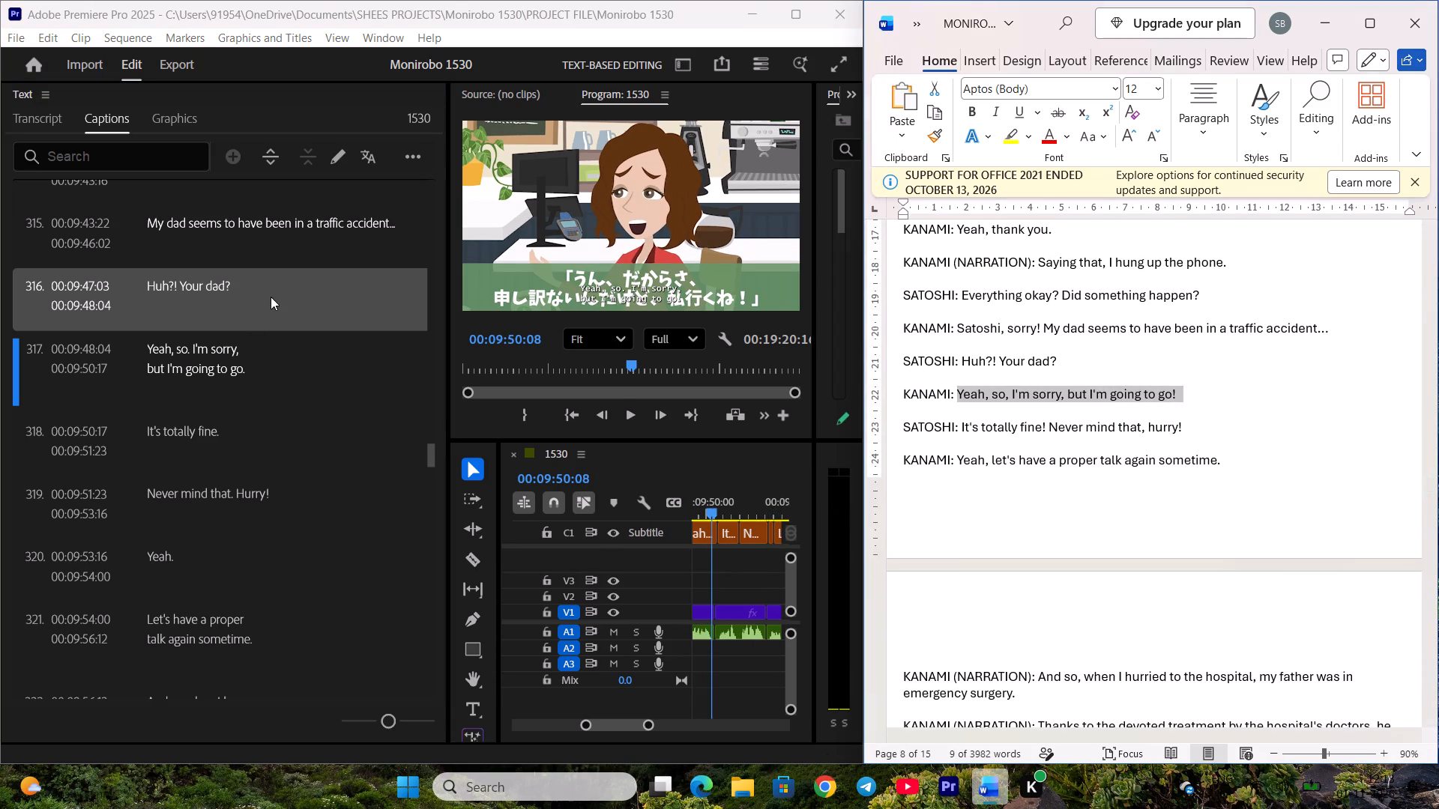
pyautogui.doubleClick(271, 296)
pyautogui.doubleClick(254, 379)
pyautogui.keyDown('ctrl'); pyautogui.click(257, 376); pyautogui.keyUp('ctrl')
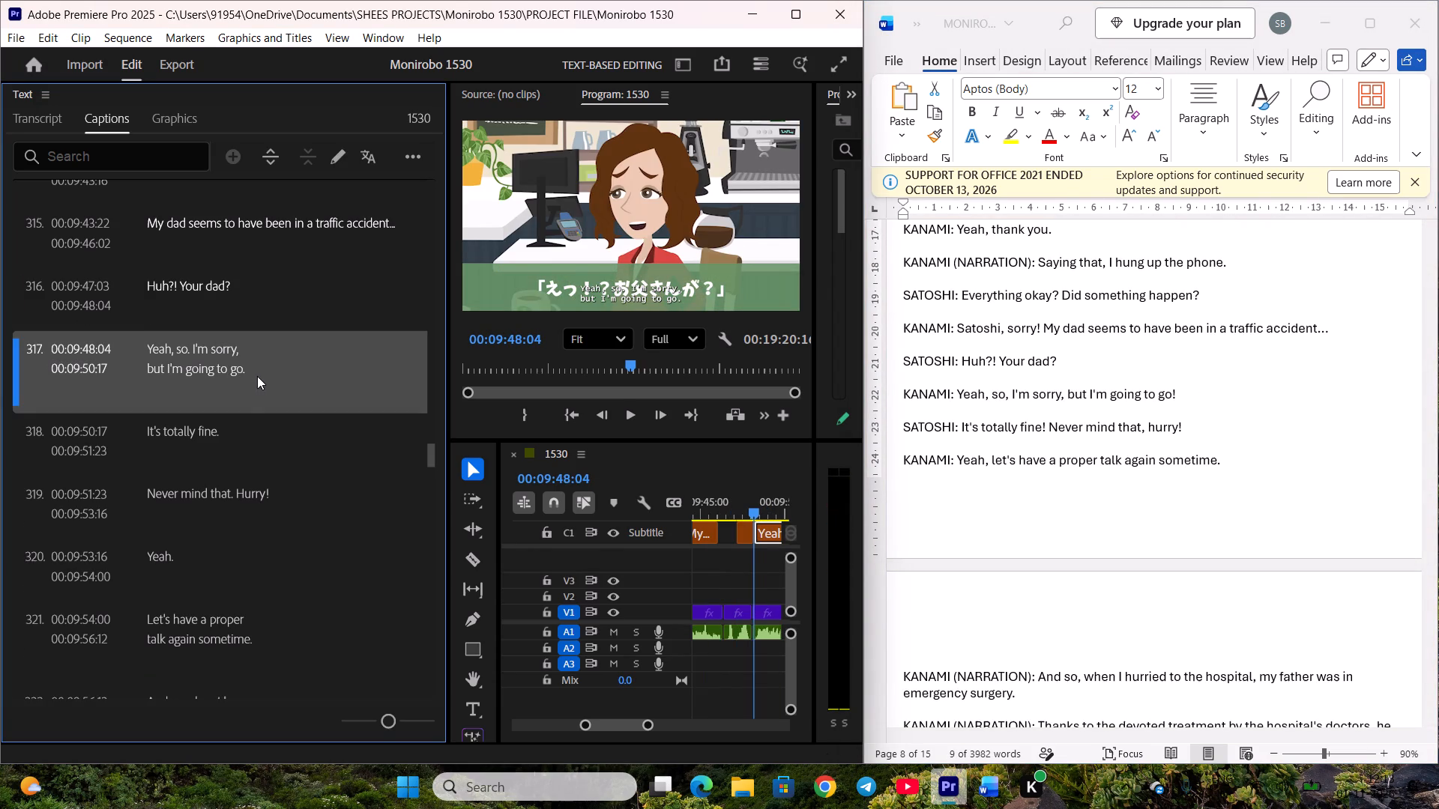
pyautogui.click(257, 376)
pyautogui.hotkey('ctrl', 'v')
pyautogui.click(261, 441)
pyautogui.scroll(-3, 270, 421)
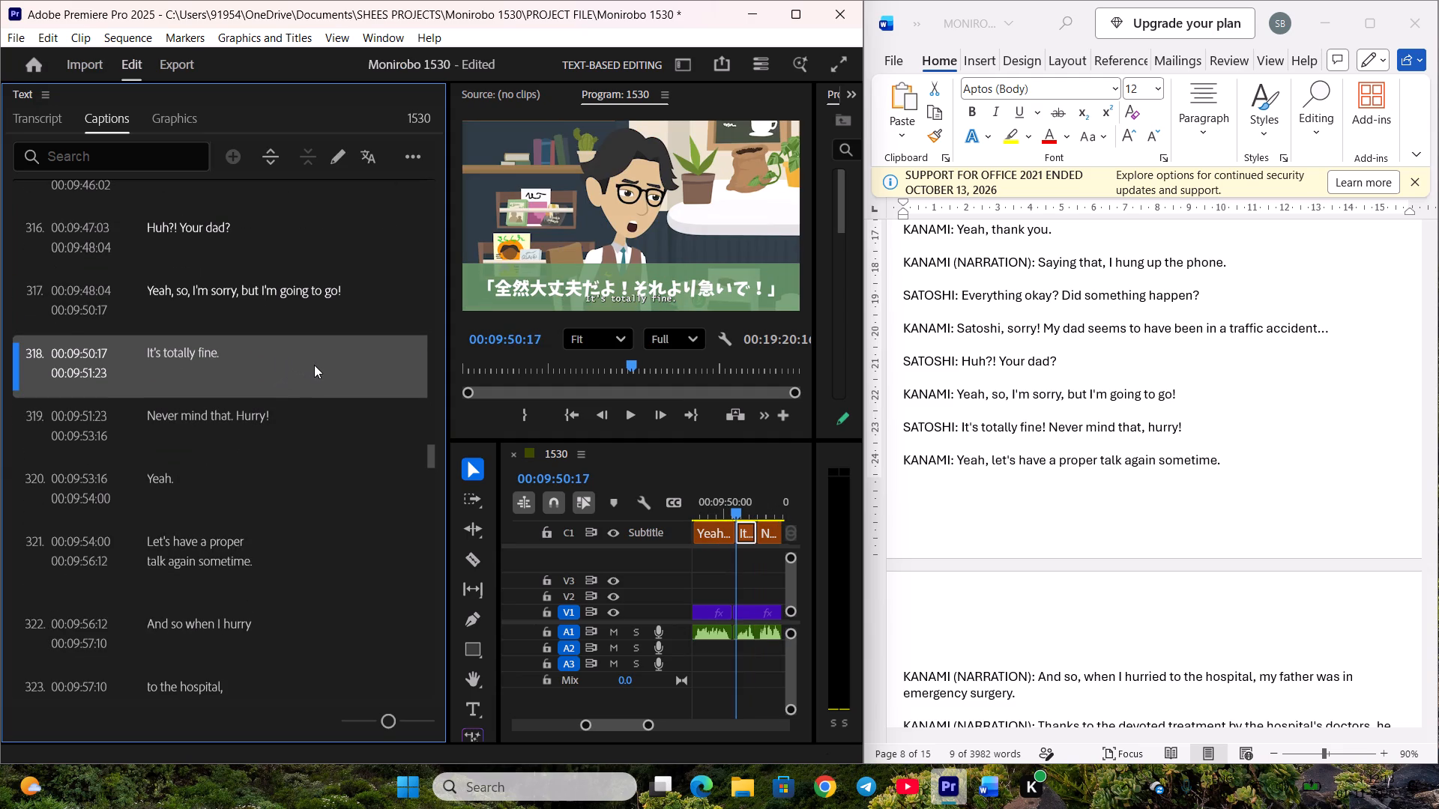
# Change the closing period of caption 318 to an exclamation mark, making it "It's totally fine!", and save the project.
pyautogui.doubleClick(286, 360)
pyautogui.click(325, 359)
pyautogui.press('BackSpace')
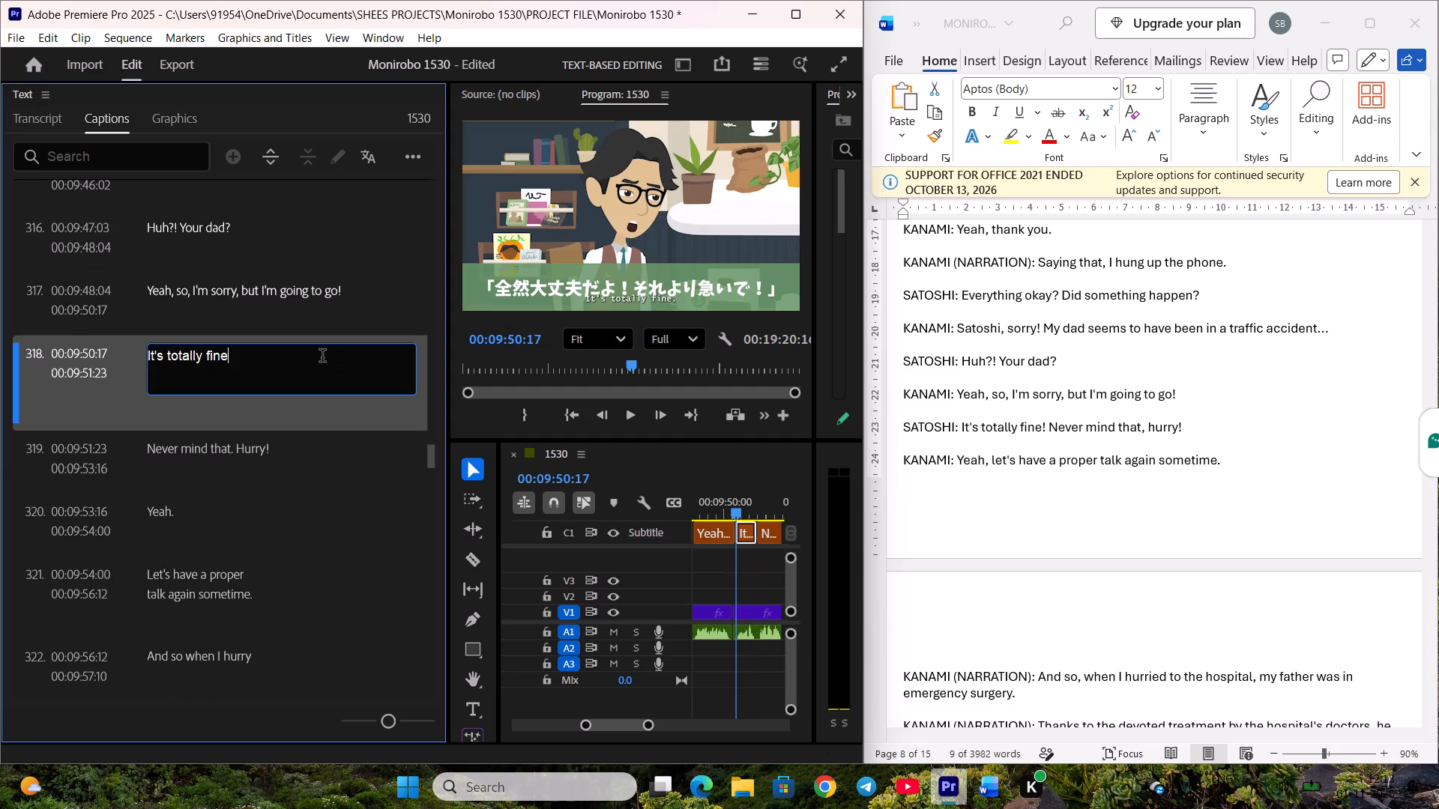
pyautogui.hotkey('shift', '!')
pyautogui.click(280, 443)
pyautogui.scroll(-6, 277, 430)
pyautogui.hotkey('ctrl', 's')
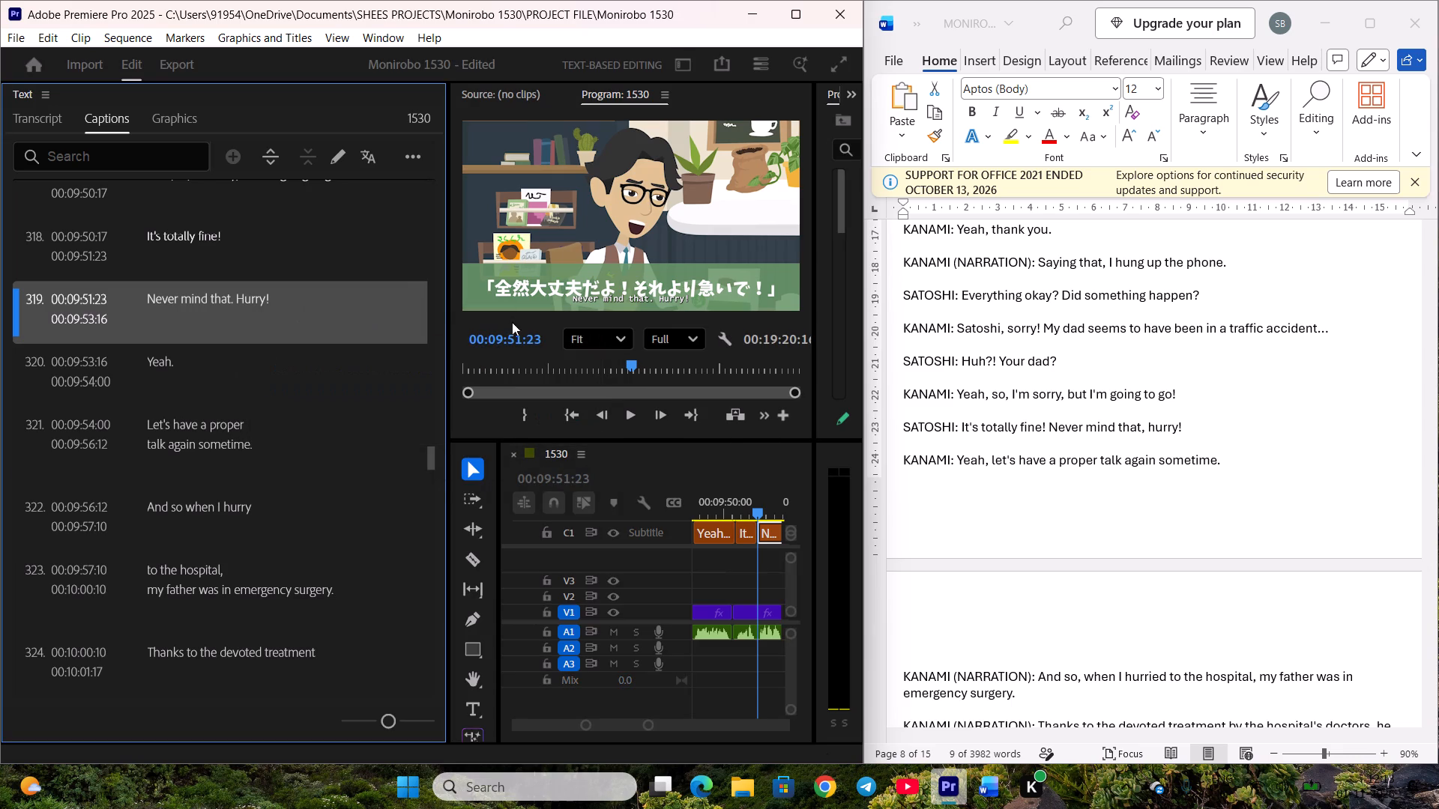
# Replace caption 319 with "Never mind that, hurry!" copied from Satoshi's line in the Word script.
pyautogui.click(1022, 379)
pyautogui.moveTo(1051, 424); pyautogui.dragTo(1183, 428)
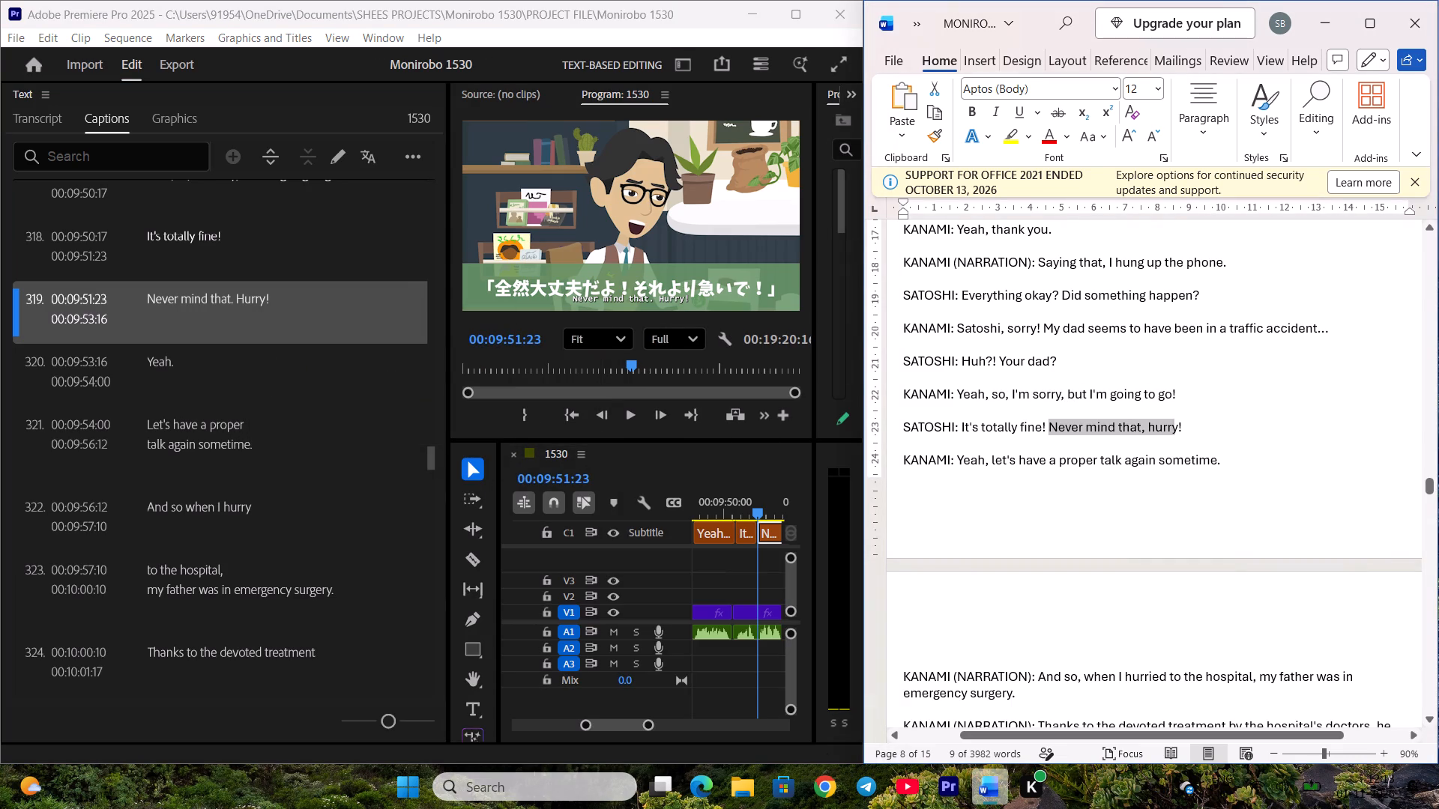
pyautogui.moveTo(1183, 428); pyautogui.dragTo(1186, 428)
pyautogui.hotkey('ctrl', 'c')
pyautogui.doubleClick(184, 315)
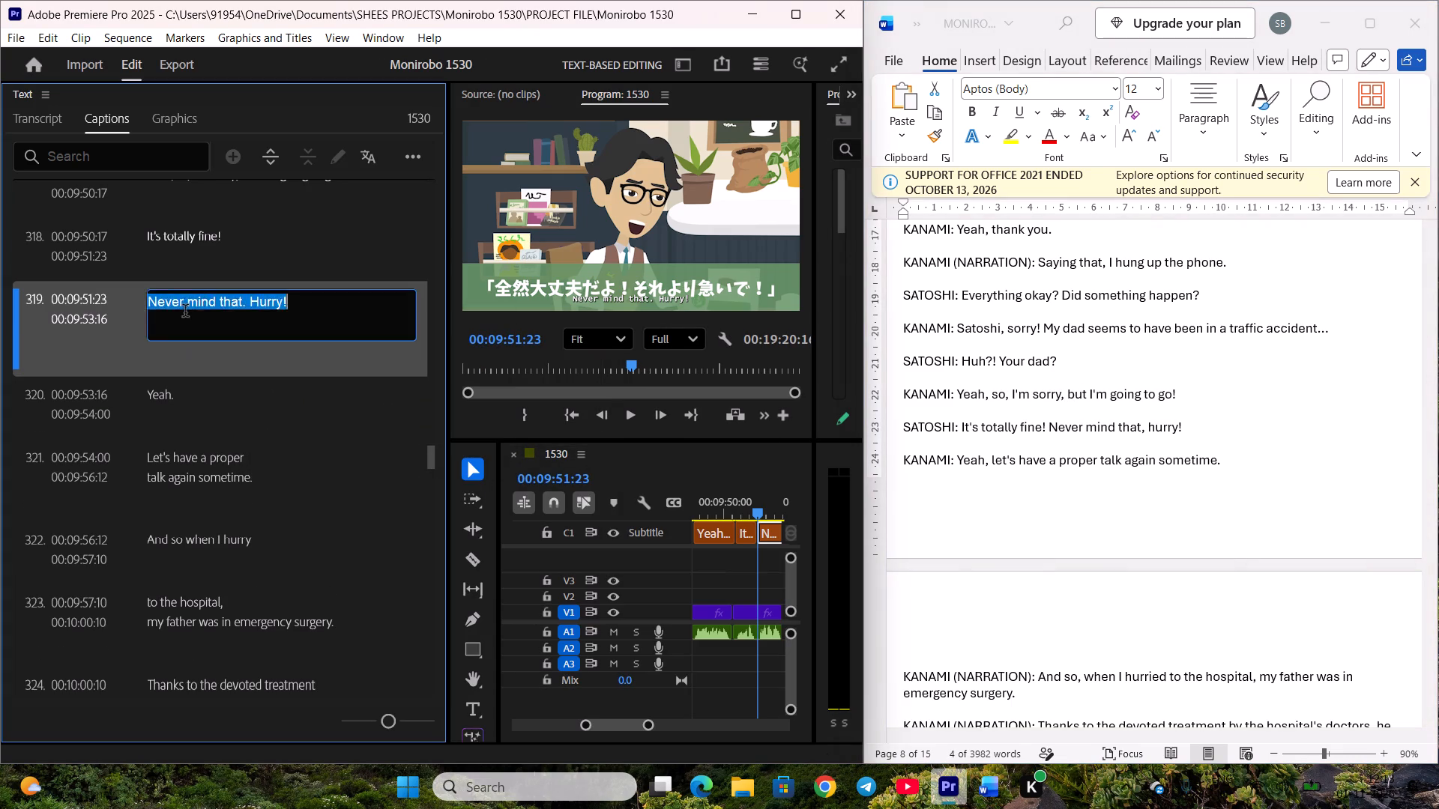
pyautogui.hotkey('ctrl', 'v')
pyautogui.click(283, 402)
pyautogui.scroll(-2, 275, 393)
# Change the period at the end of caption 320 to a comma so that it reads "Yeah,".
pyautogui.doubleClick(265, 342)
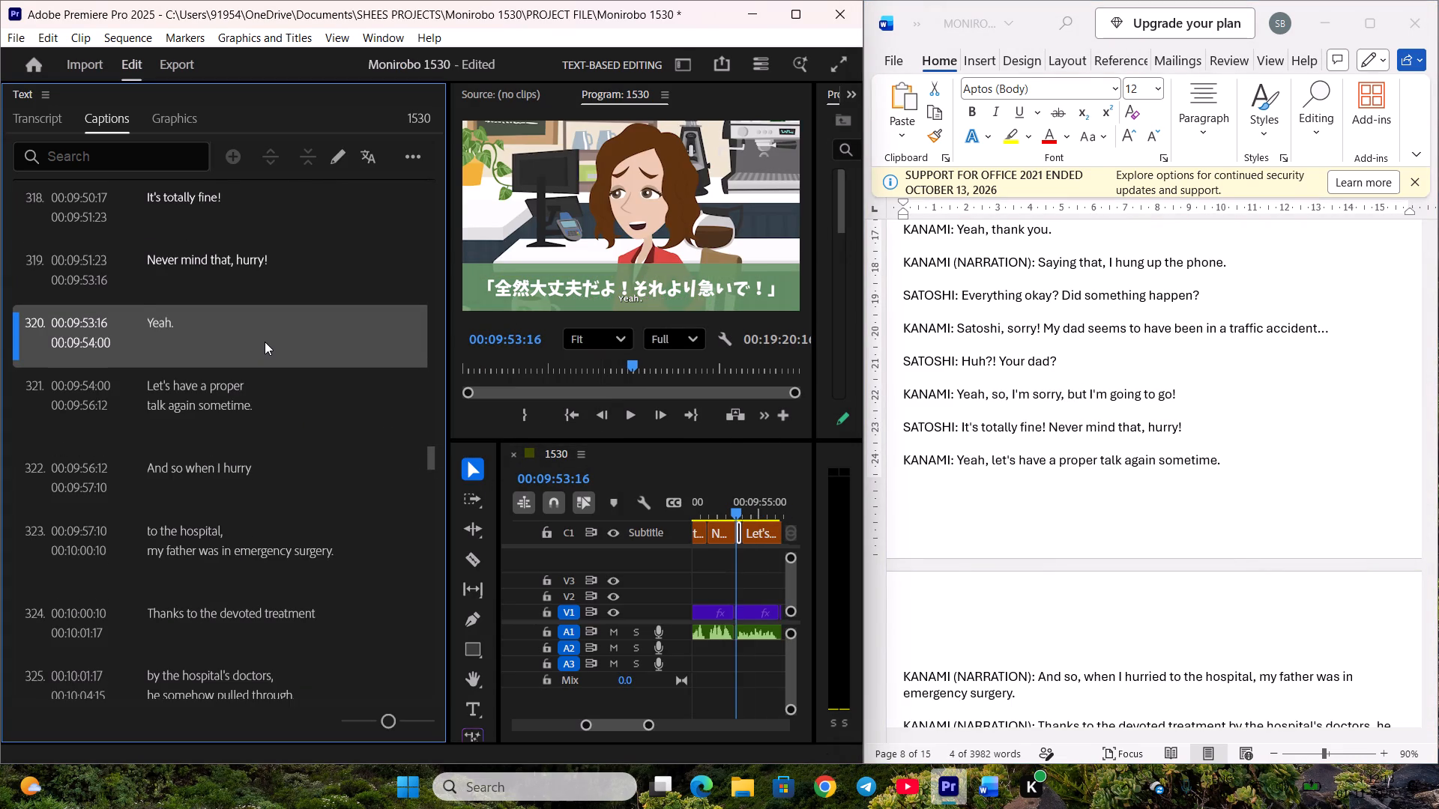
pyautogui.click(312, 336)
pyautogui.press('BackSpace')
pyautogui.press(',')
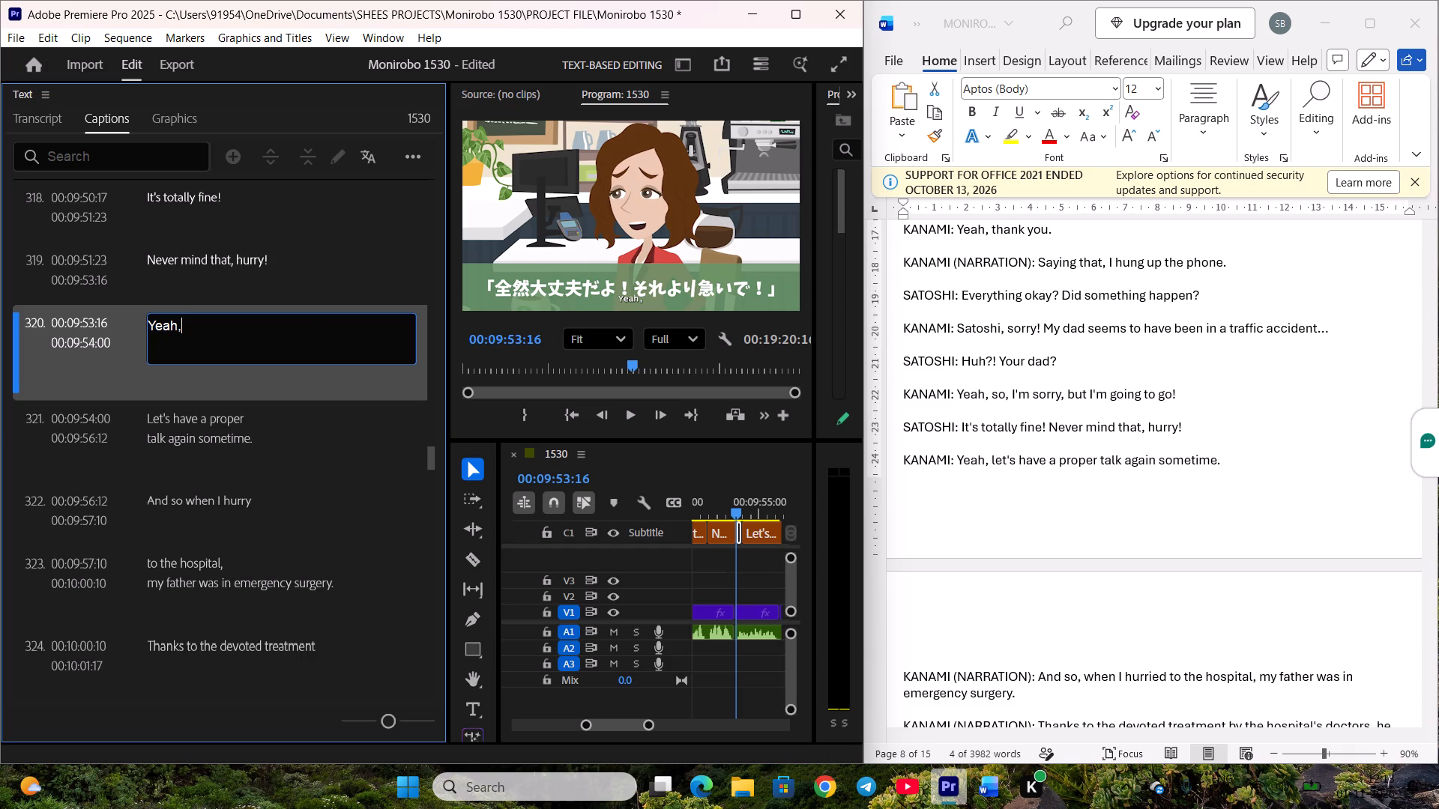
pyautogui.click(290, 433)
pyautogui.scroll(-4, 291, 422)
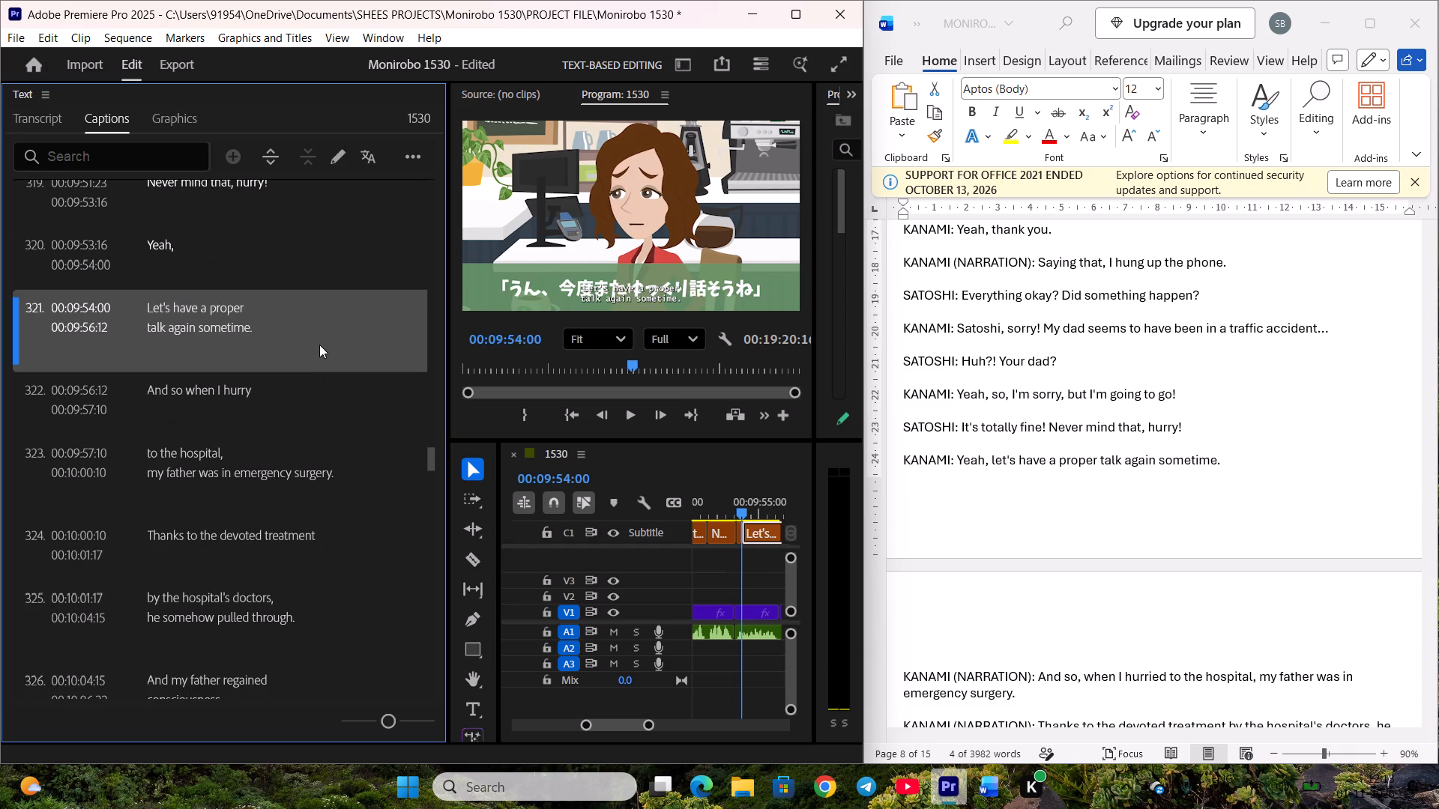
# Replace caption 321 with the single-line "let's have a proper talk again sometime." copied from Kanami's script line, saving the project before and after.
pyautogui.hotkey('ctrl', 's')
pyautogui.click(1083, 385)
pyautogui.scroll(-1, 1082, 385)
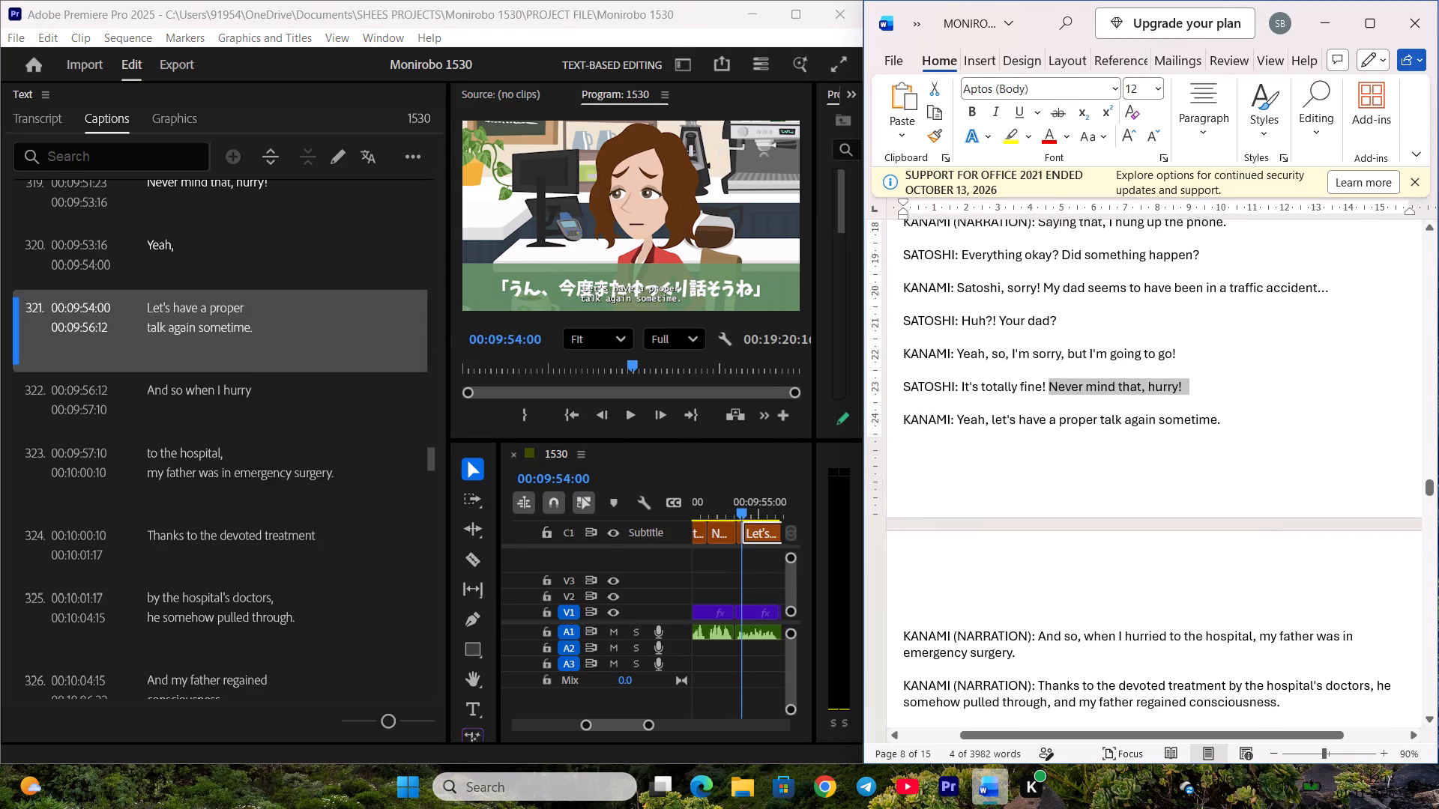
pyautogui.moveTo(990, 419); pyautogui.dragTo(1232, 417)
pyautogui.hotkey('ctrl', 'c')
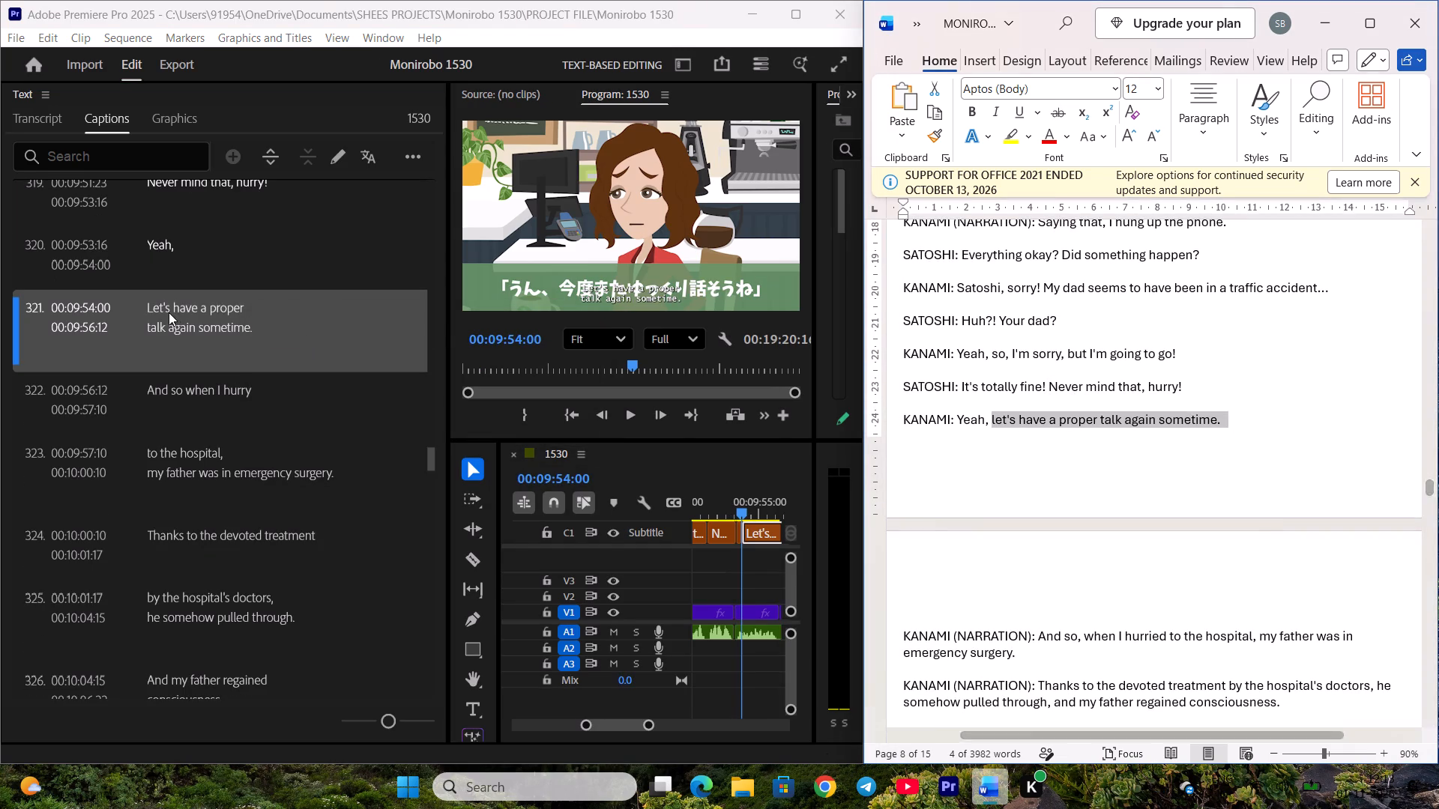
pyautogui.doubleClick(164, 311)
pyautogui.hotkey('ctrl', 'v')
pyautogui.click(375, 418)
pyautogui.scroll(-3, 356, 393)
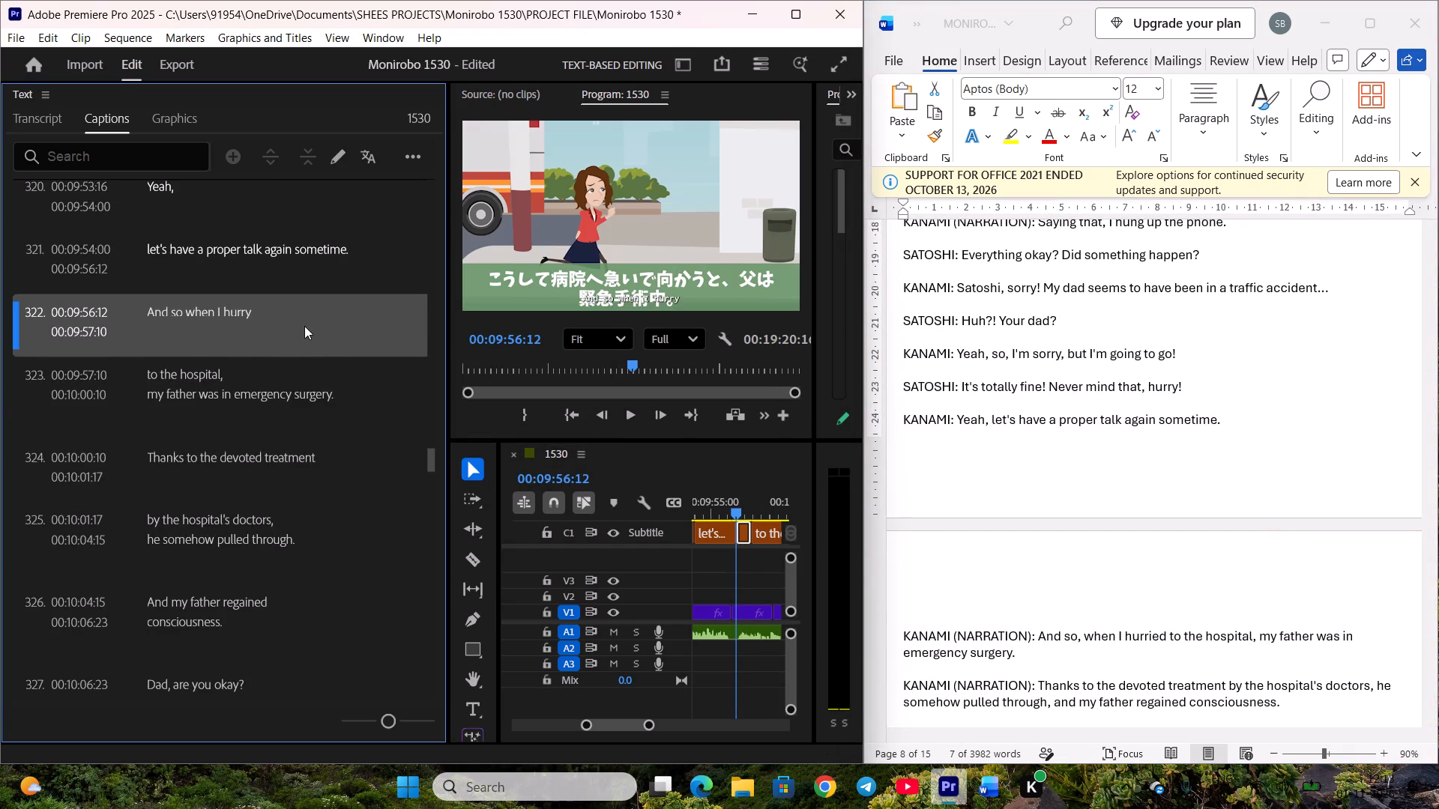
pyautogui.hotkey('ctrl', 's')
# Replace caption 322 with "And so, when I hurried" copied from Kanami's narration in the Word script, and save the project.
pyautogui.scroll(-7, 1282, 373)
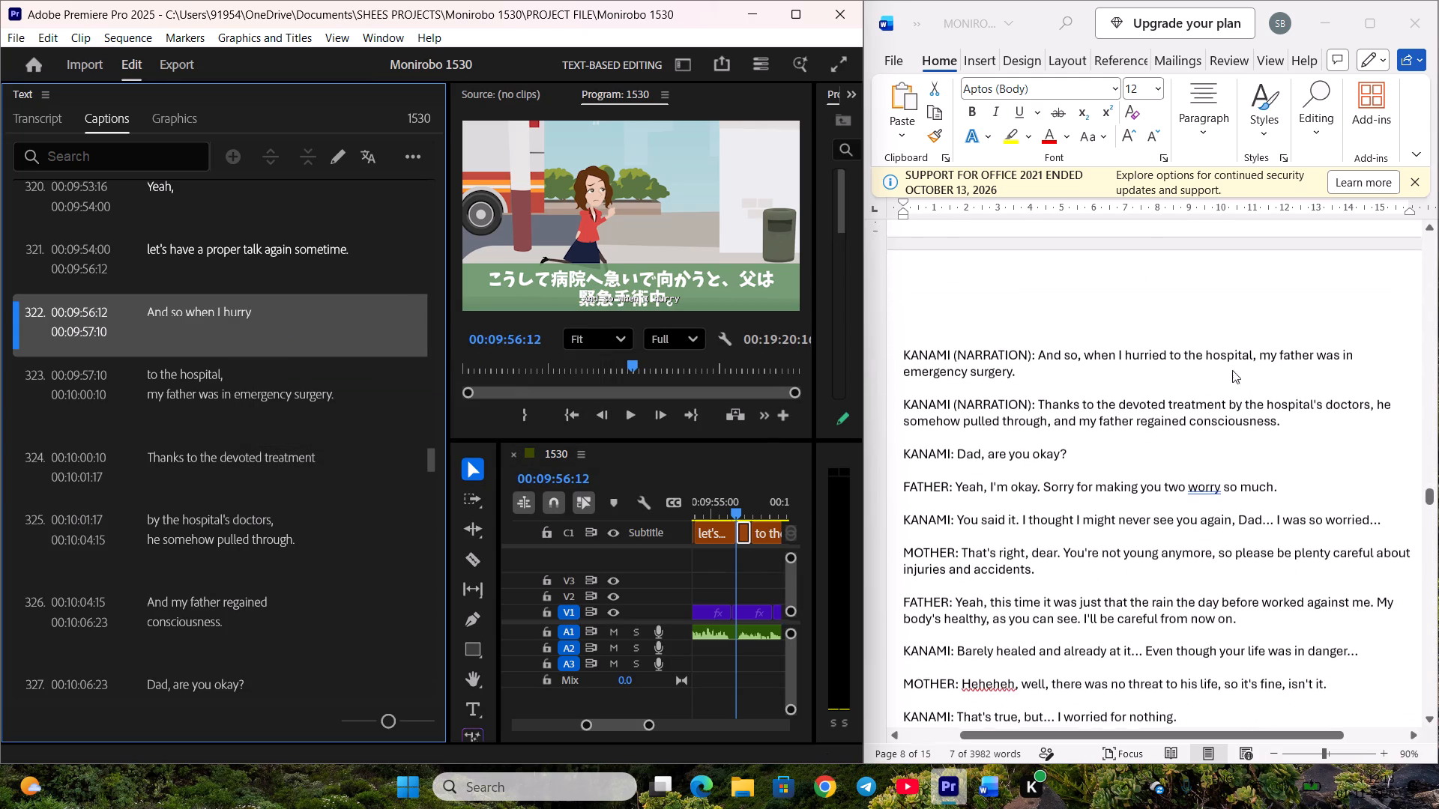
pyautogui.click(1176, 359)
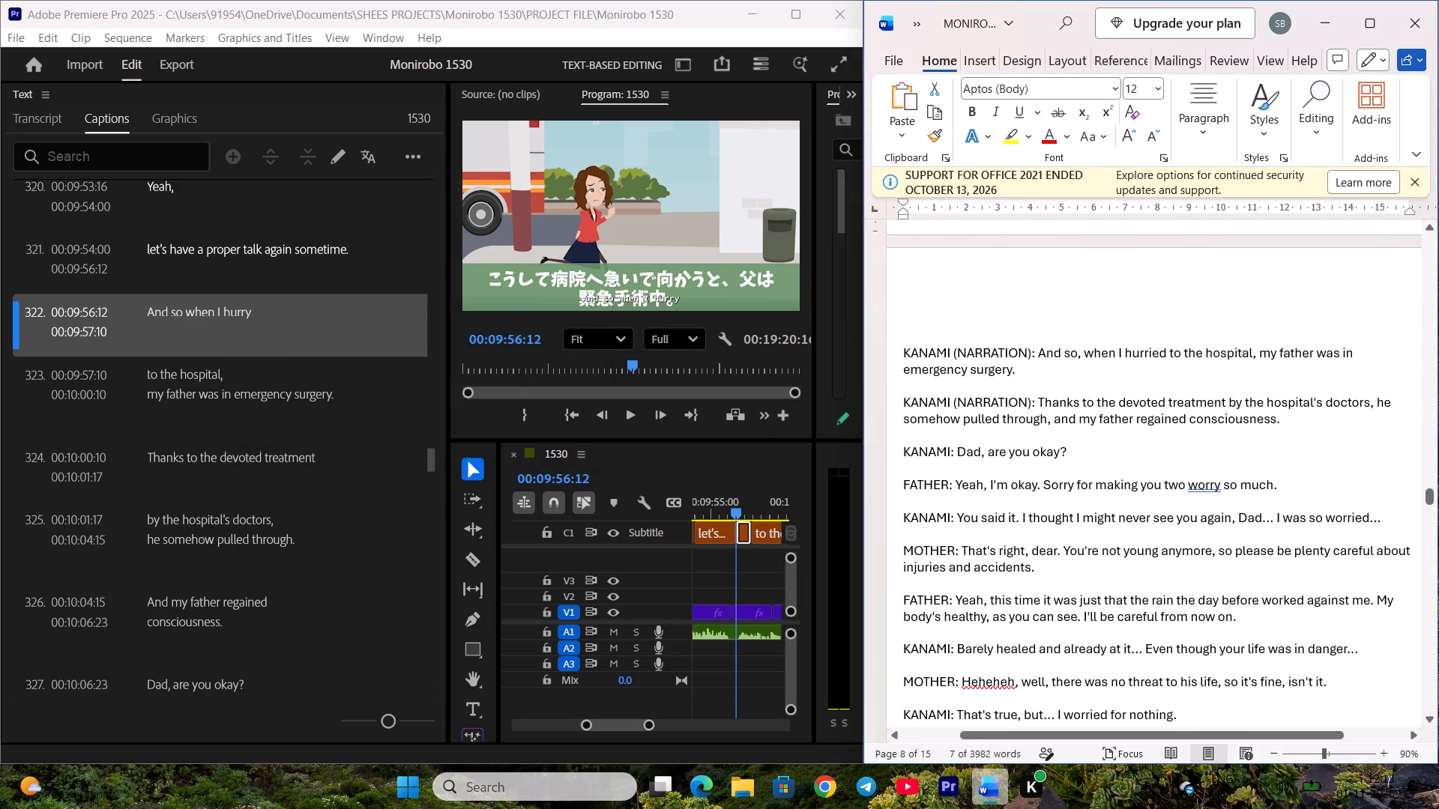
pyautogui.moveTo(1041, 351); pyautogui.dragTo(1159, 354)
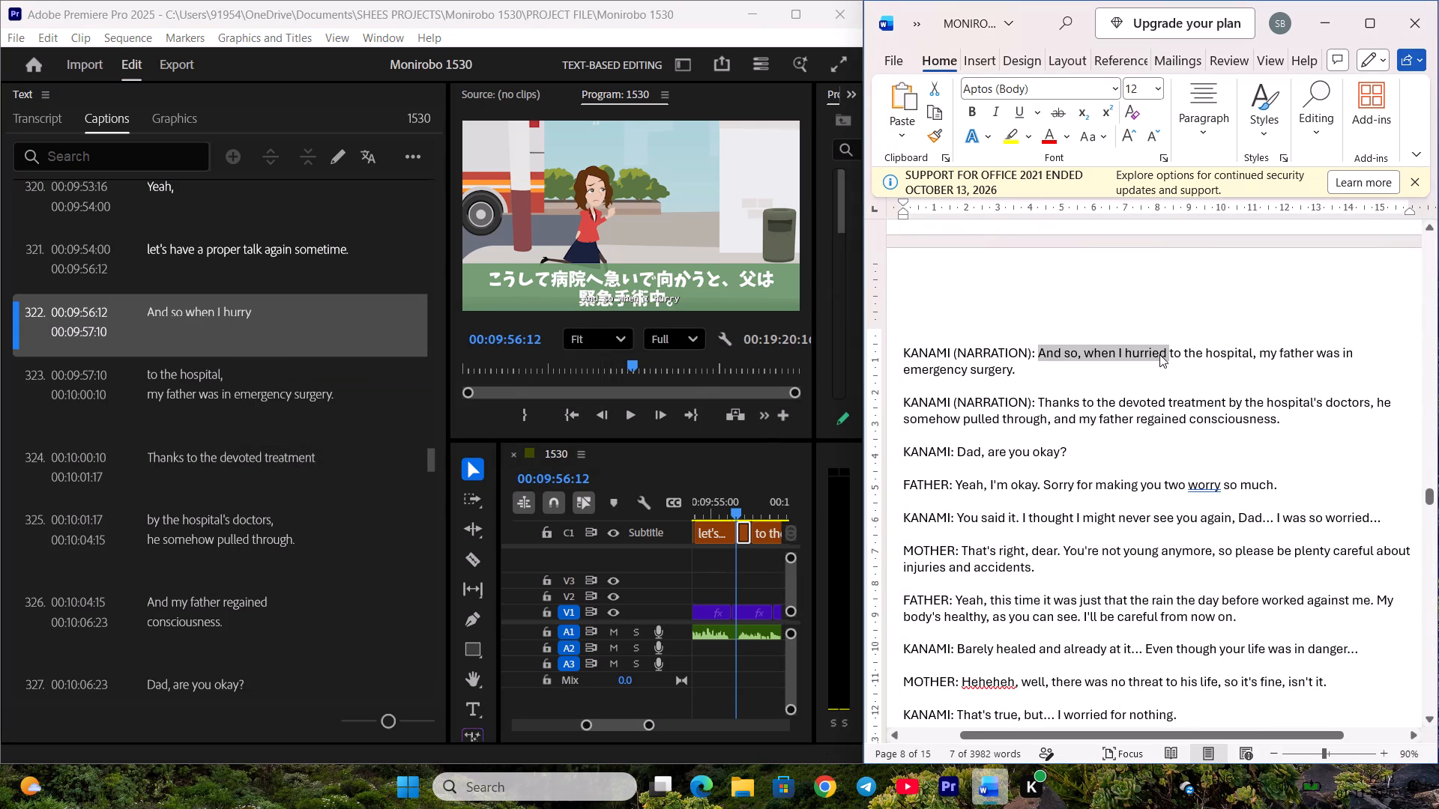
pyautogui.hotkey('ctrl', 'c')
pyautogui.doubleClick(290, 301)
pyautogui.hotkey('ctrl', 'v')
pyautogui.keyDown('ctrl'); pyautogui.click(305, 396); pyautogui.keyUp('ctrl')
pyautogui.scroll(-4, 306, 389)
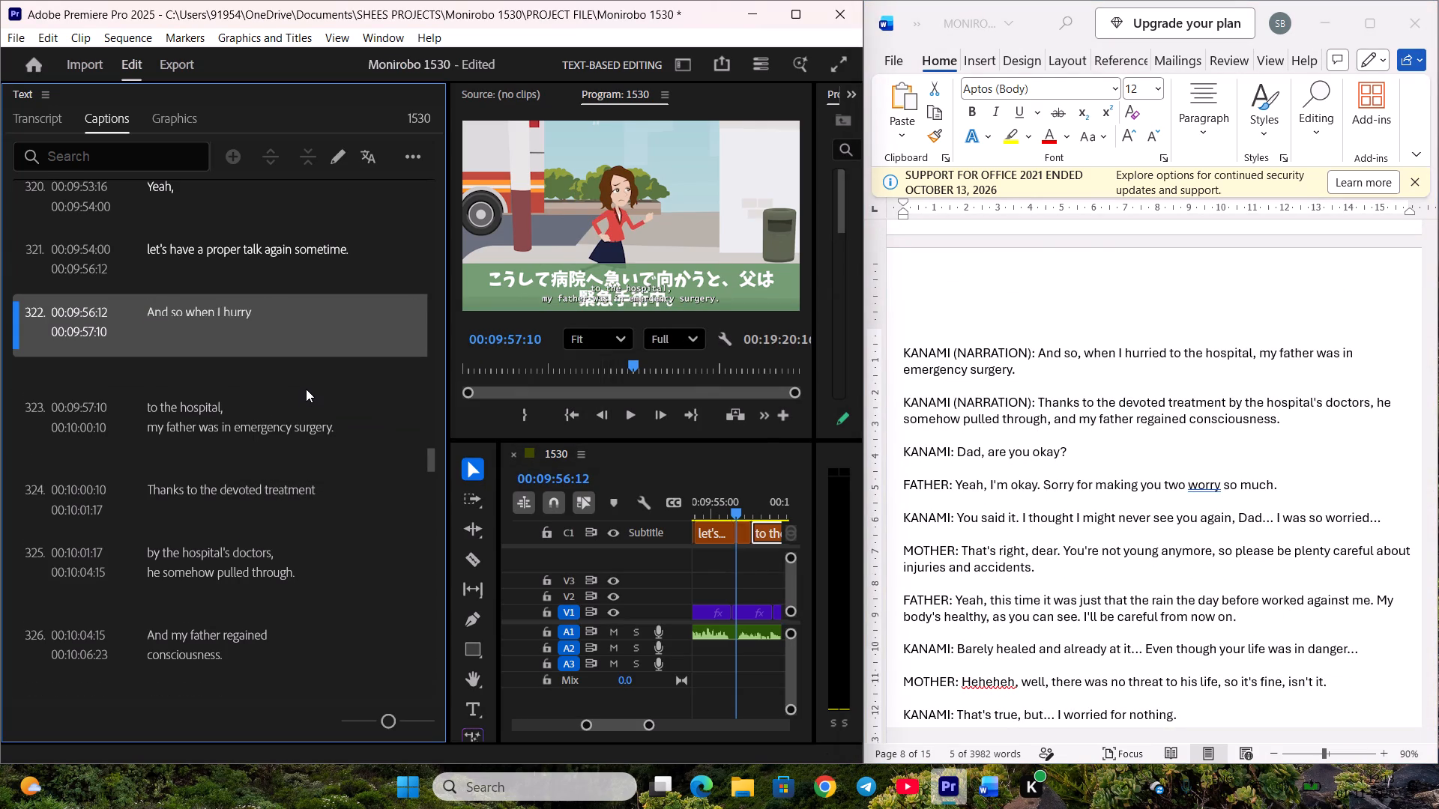
pyautogui.hotkey('ctrl', 's')
# Replace caption 323 with the script's single-line "to the hospital, my father was in emergency surgery.".
pyautogui.click(1310, 324)
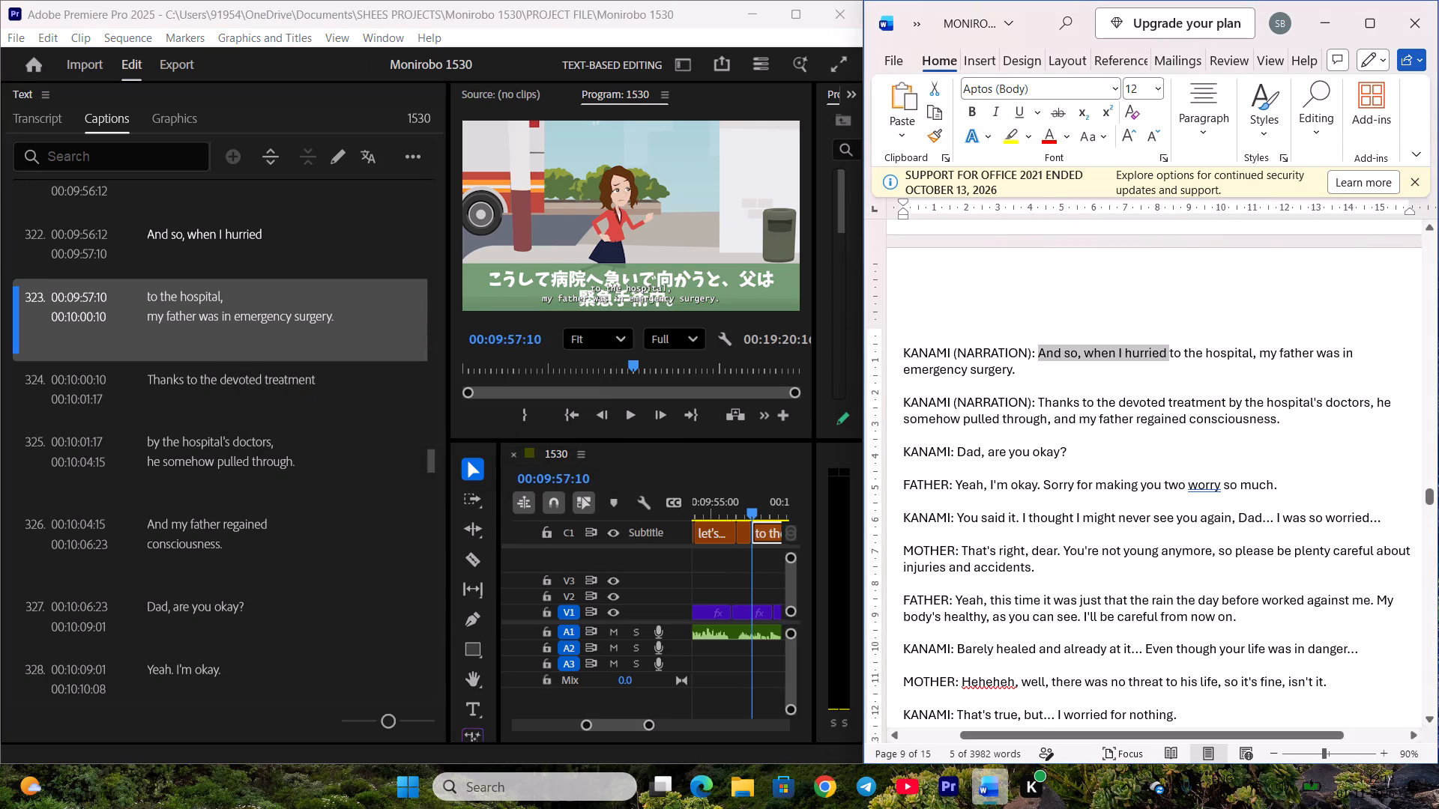
pyautogui.moveTo(1171, 351); pyautogui.dragTo(1209, 372)
pyautogui.hotkey('ctrl', 'c')
pyautogui.doubleClick(343, 303)
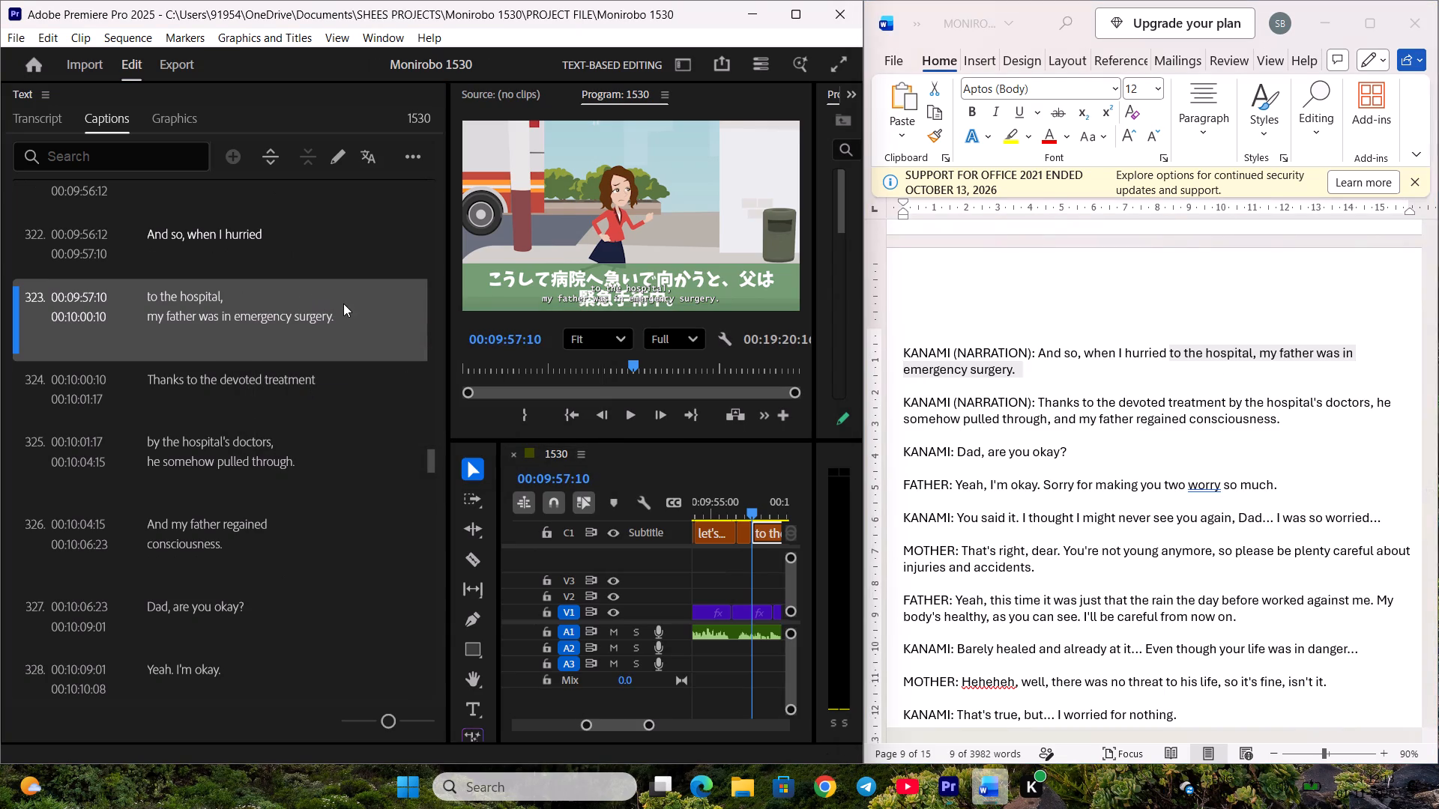
pyautogui.hotkey('ctrl', 'v')
pyautogui.click(327, 410)
pyautogui.scroll(-3, 326, 371)
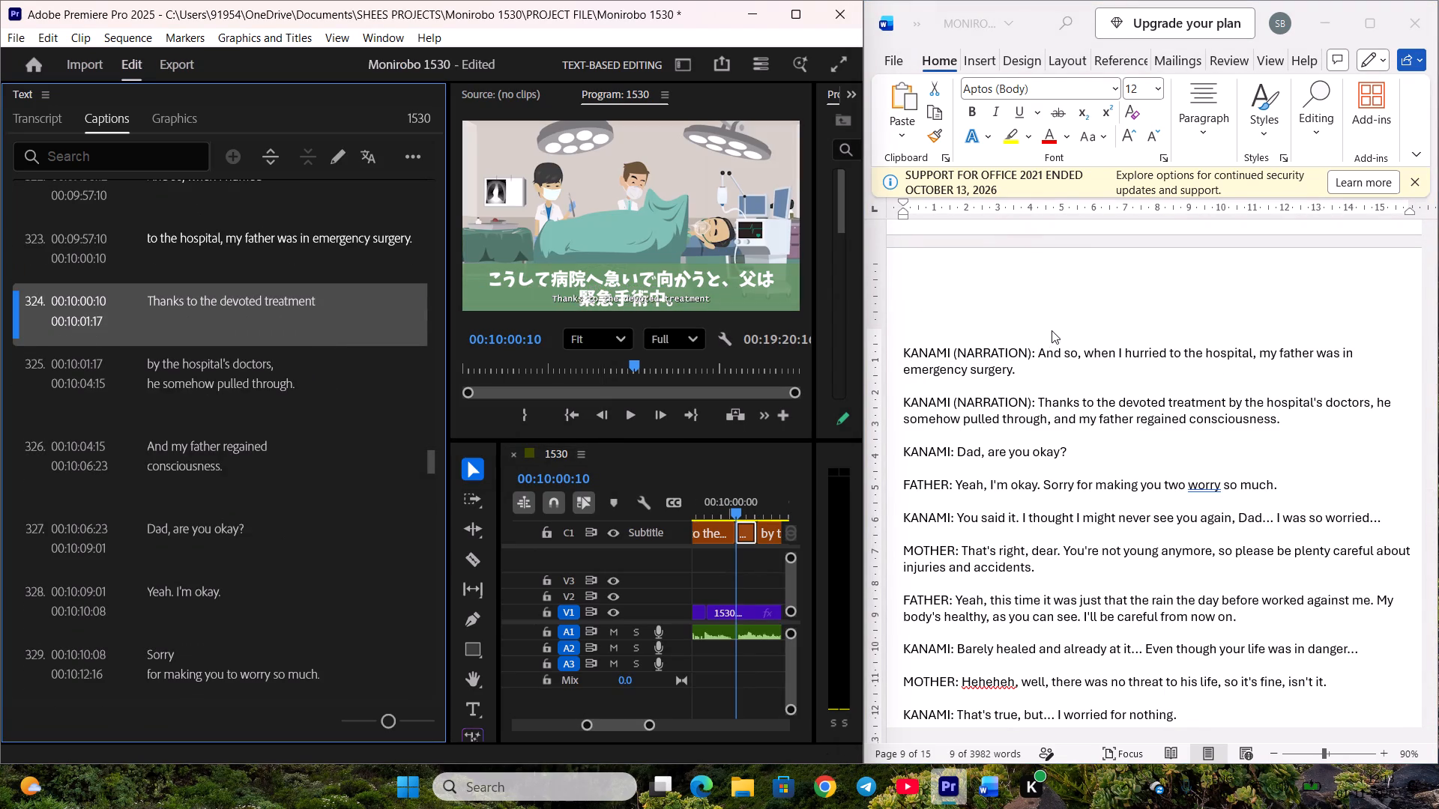
# Replace caption 324 with "Thanks to the devoted treatment" copied from the script's next narration line, and save the project.
pyautogui.click(1066, 333)
pyautogui.scroll(-2, 1065, 333)
pyautogui.moveTo(1041, 319); pyautogui.dragTo(1213, 322)
pyautogui.hotkey('ctrl', 'c')
pyautogui.doubleClick(332, 306)
pyautogui.hotkey('ctrl', 'v')
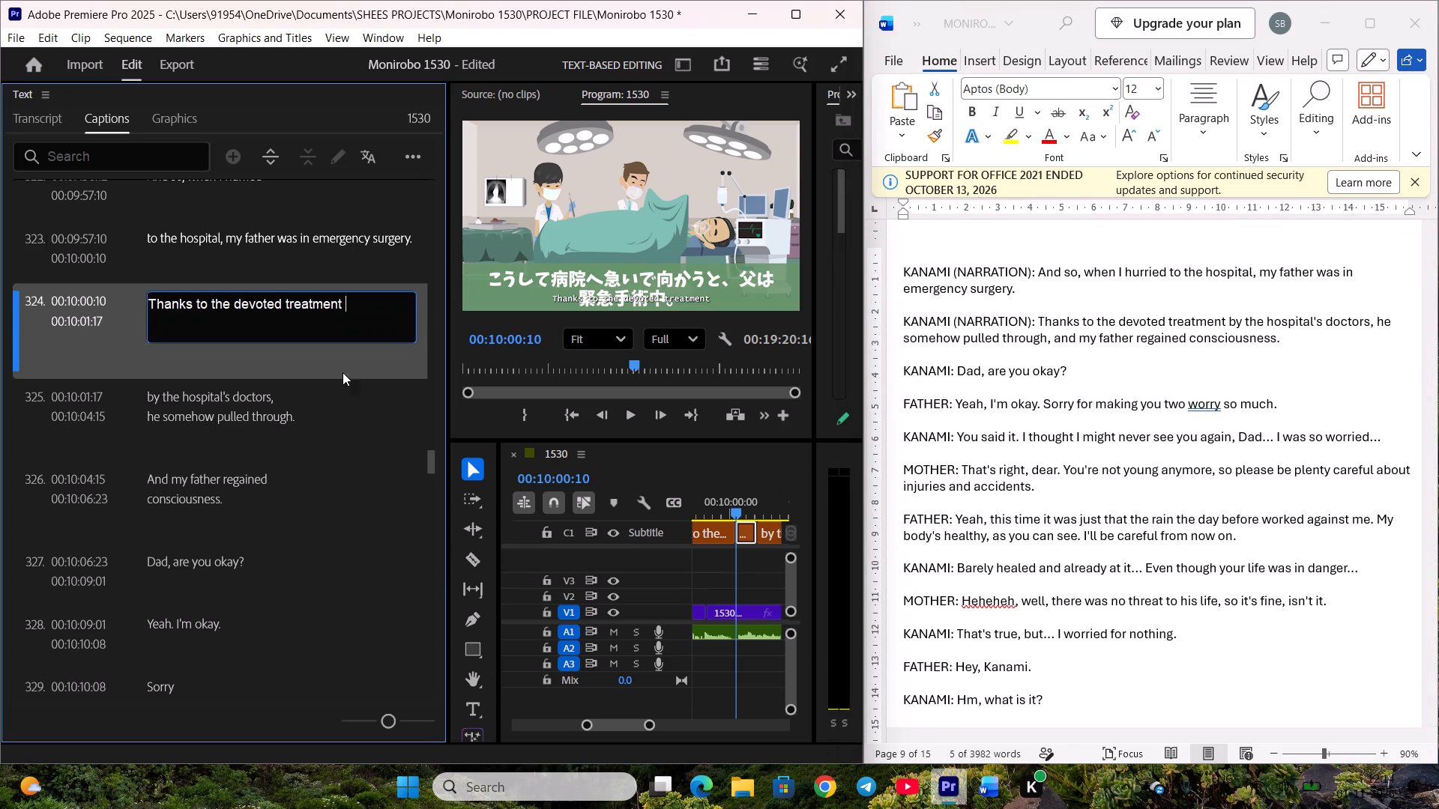
pyautogui.click(343, 391)
pyautogui.scroll(-3, 340, 372)
pyautogui.hotkey('ctrl', 's')
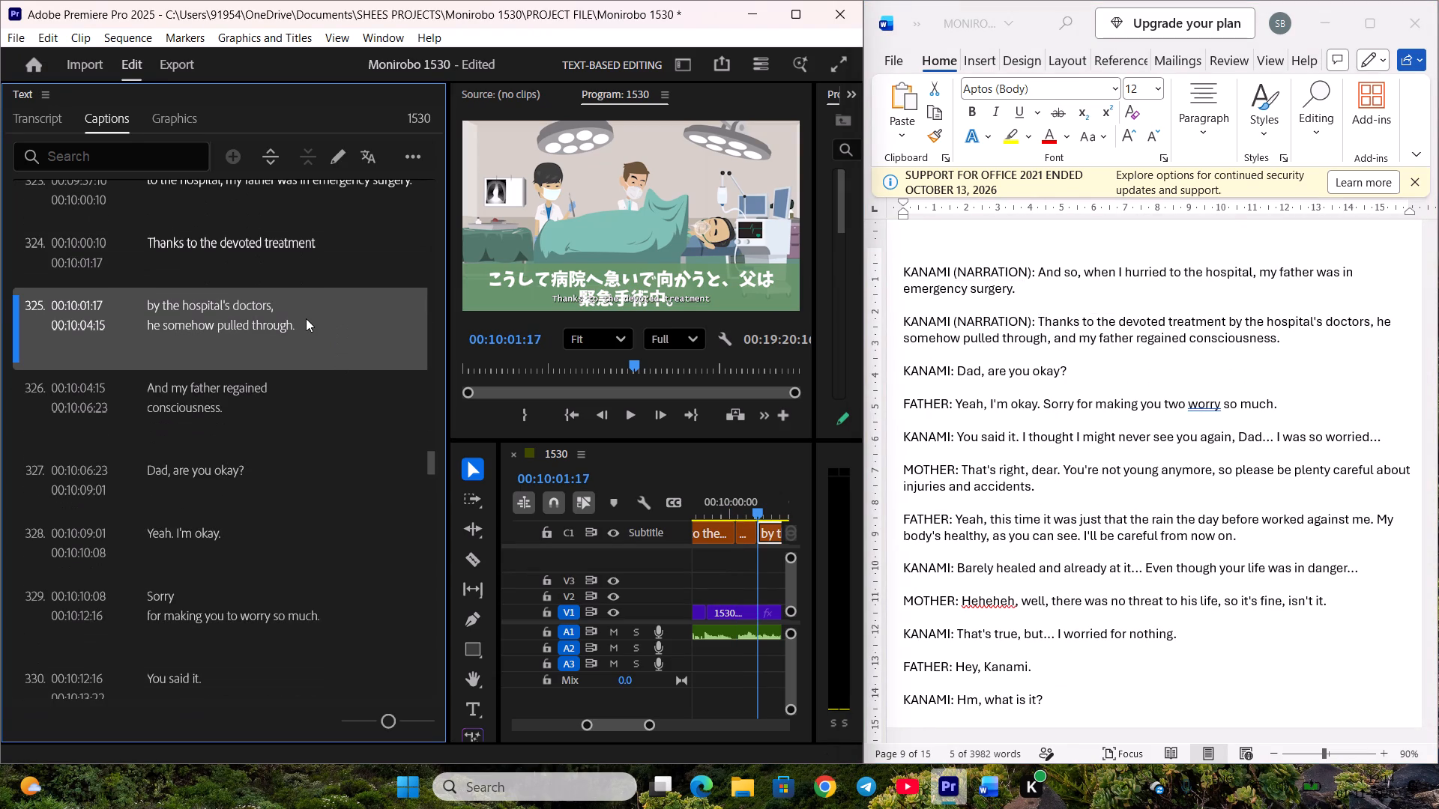
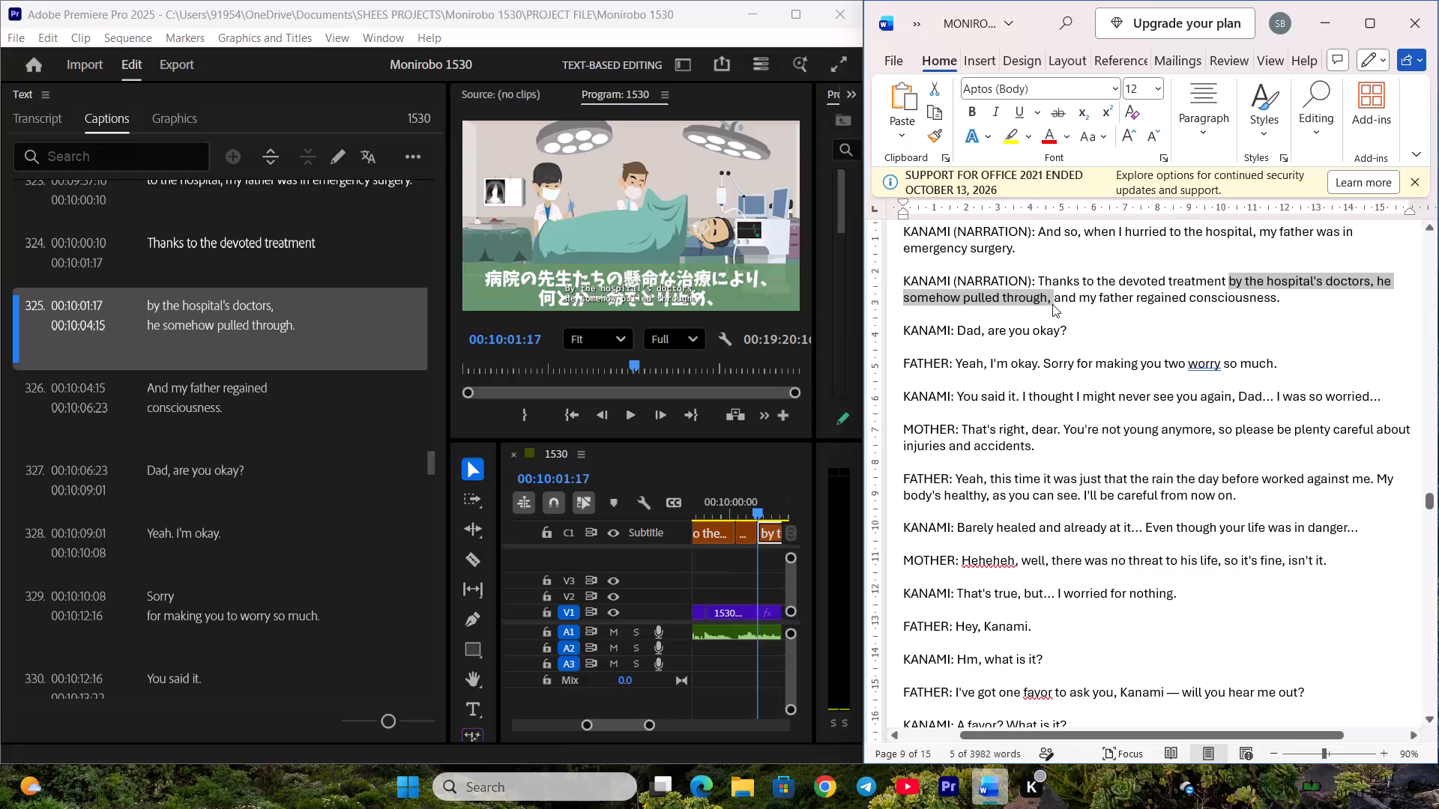
# In Premiere Pro, replace caption 325 with the copied script text "by the hospital's doctors, he somehow pulled through," and save the project.
pyautogui.doubleClick(172, 311)
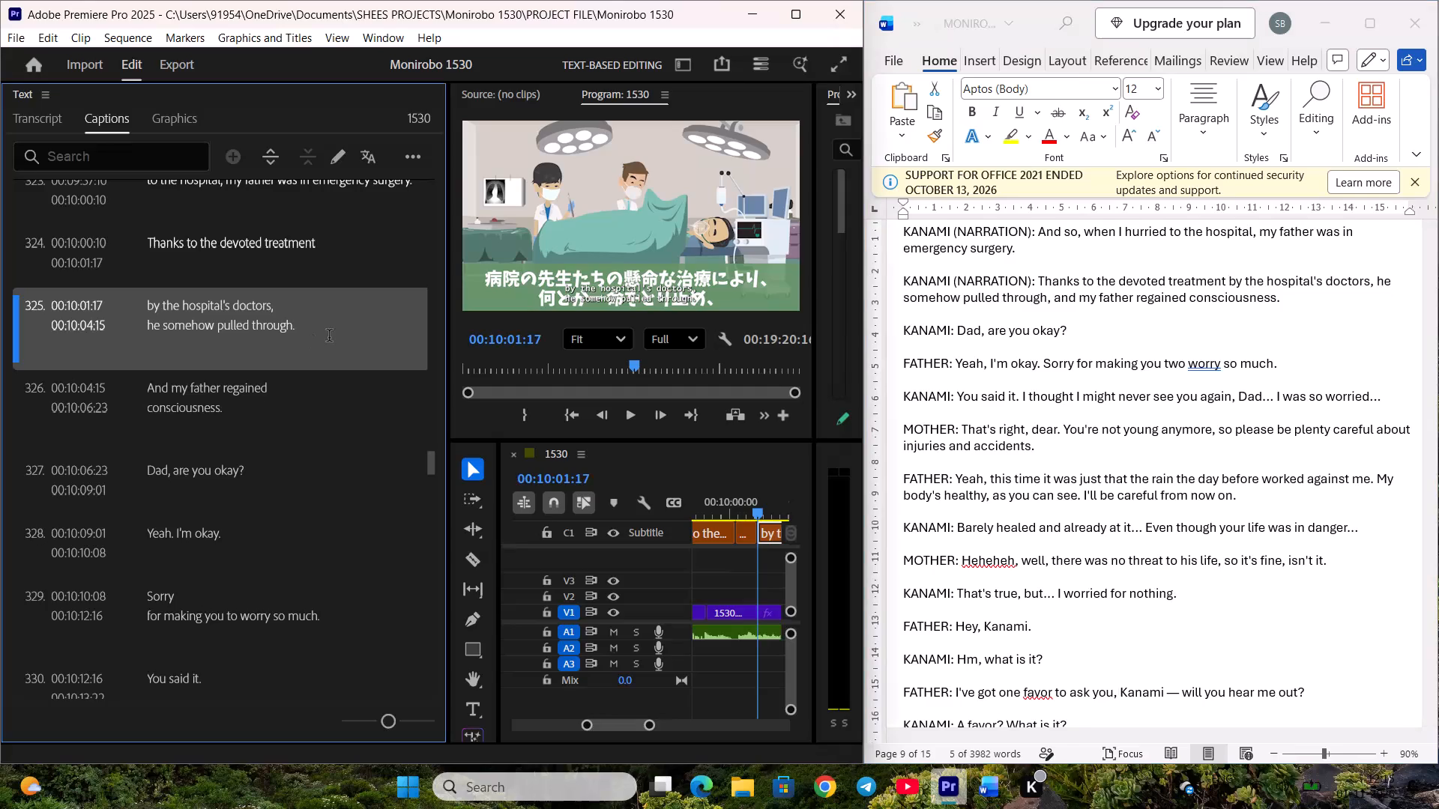
pyautogui.hotkey('ctrl', 'v')
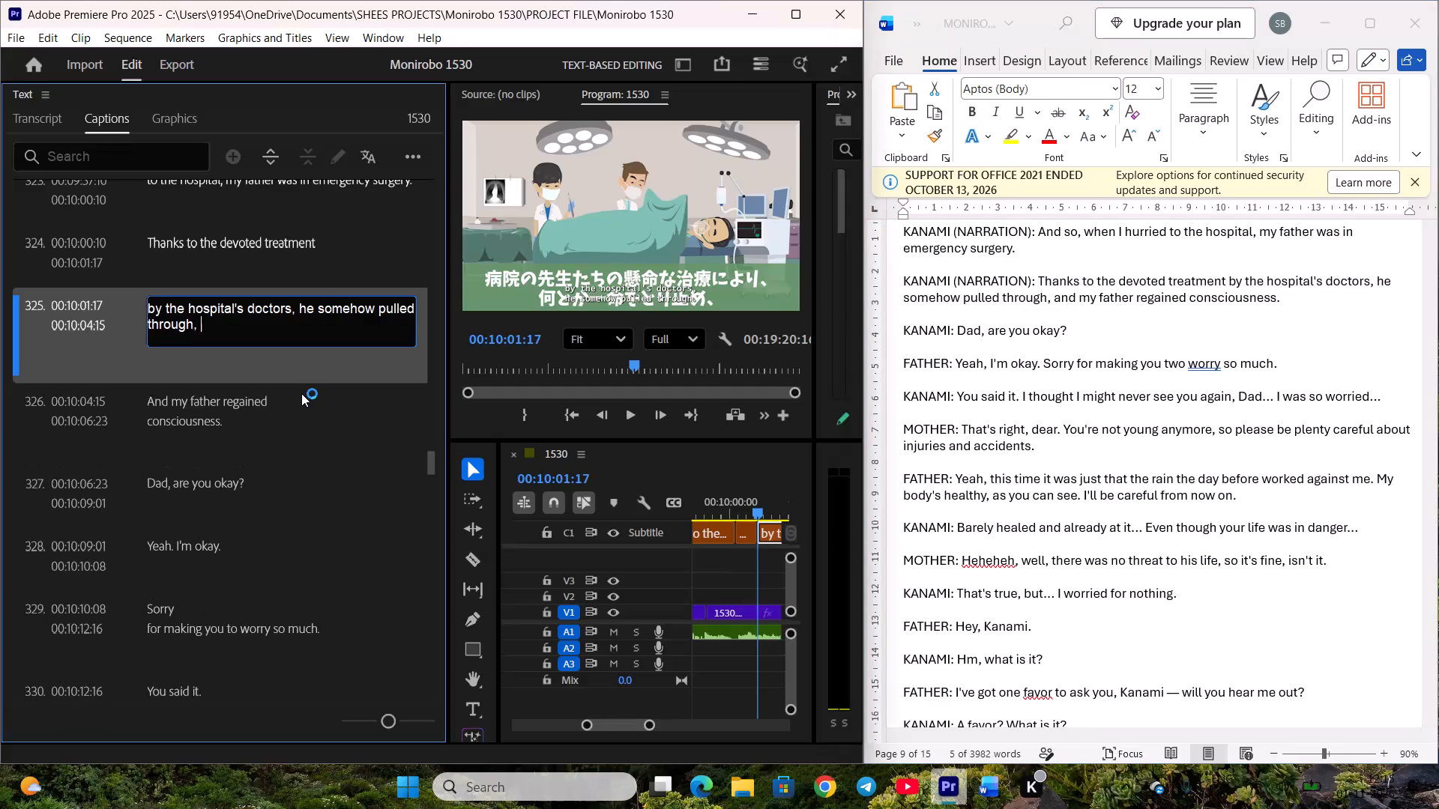
pyautogui.click(292, 420)
pyautogui.scroll(-2, 301, 393)
pyautogui.scroll(-2, 315, 325)
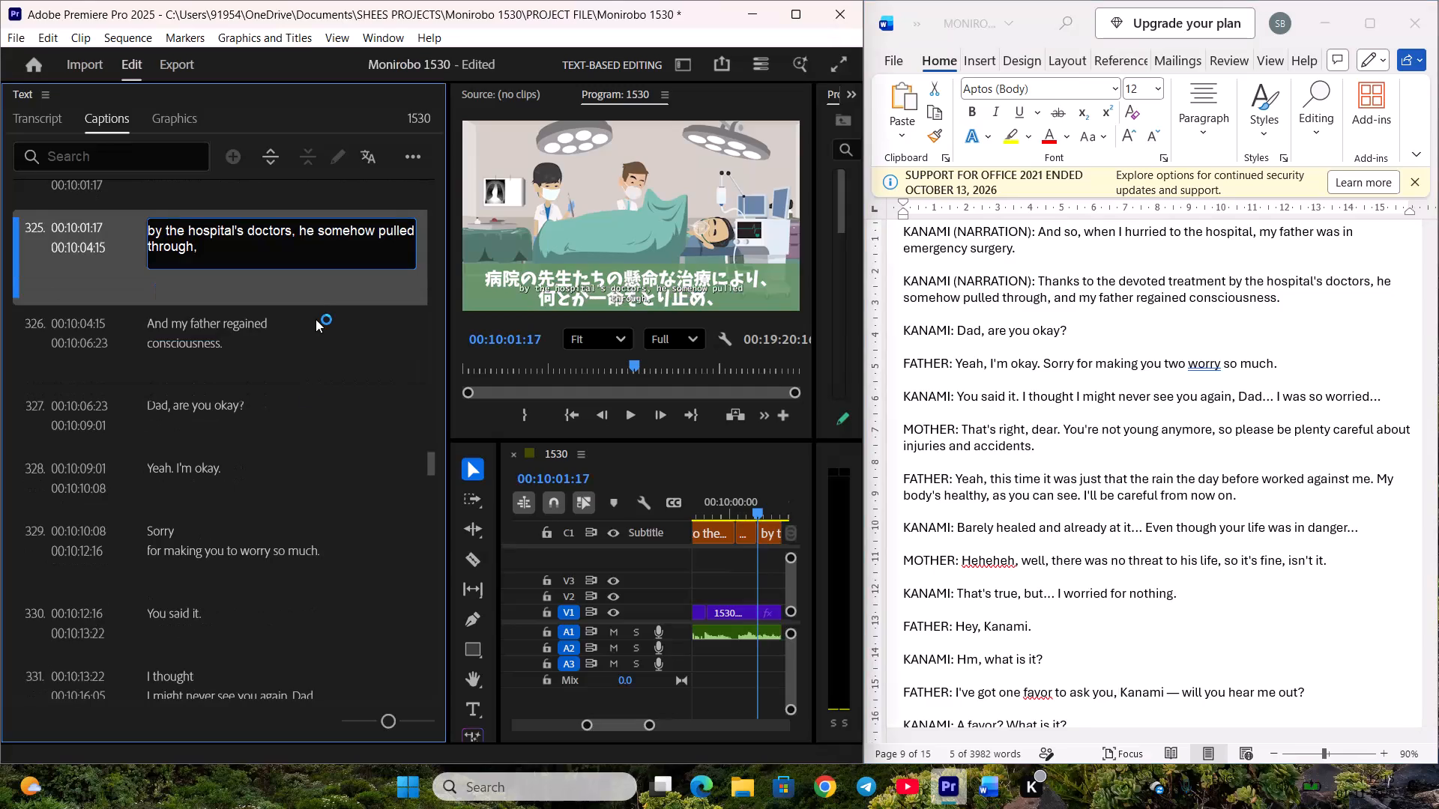
pyautogui.hotkey('ctrl', 's')
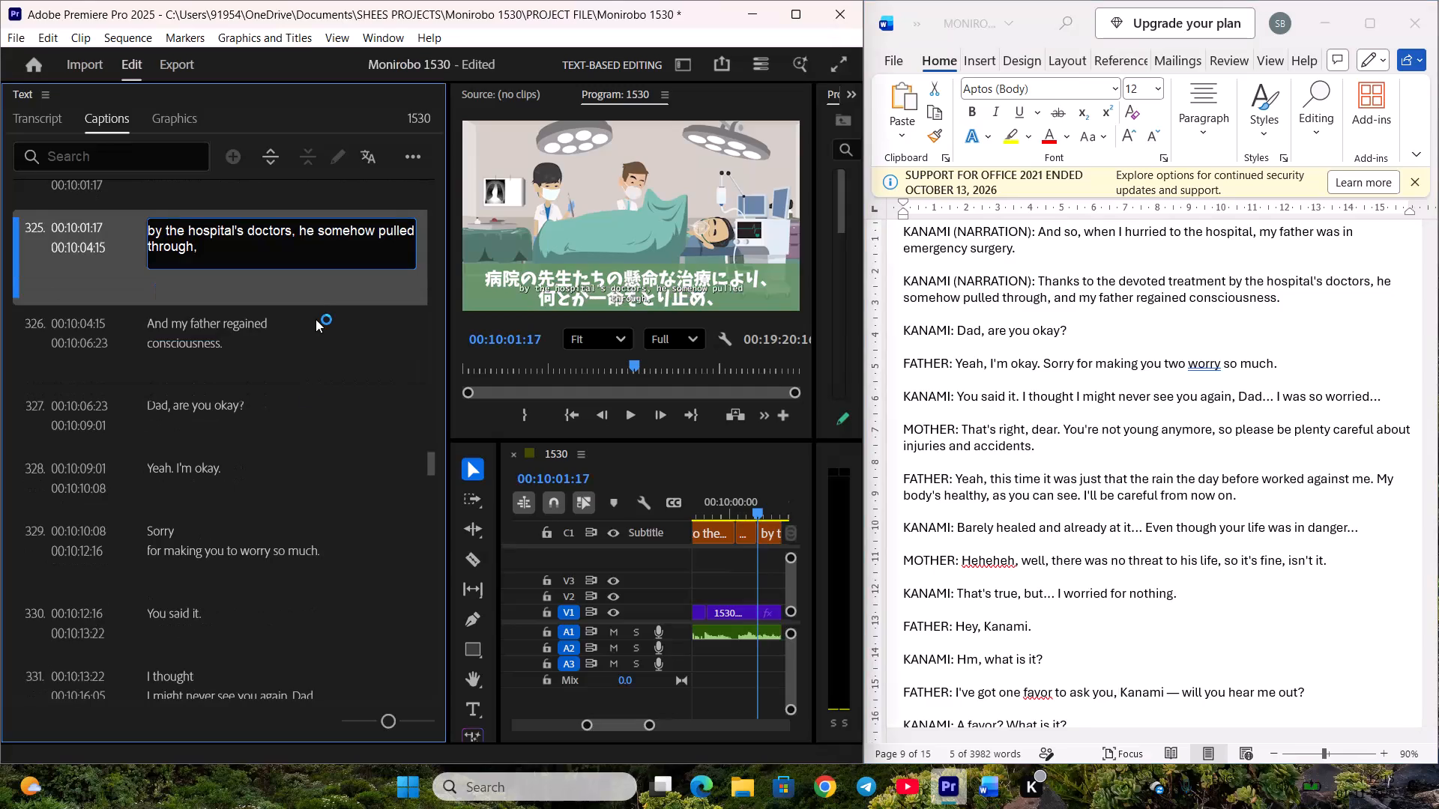
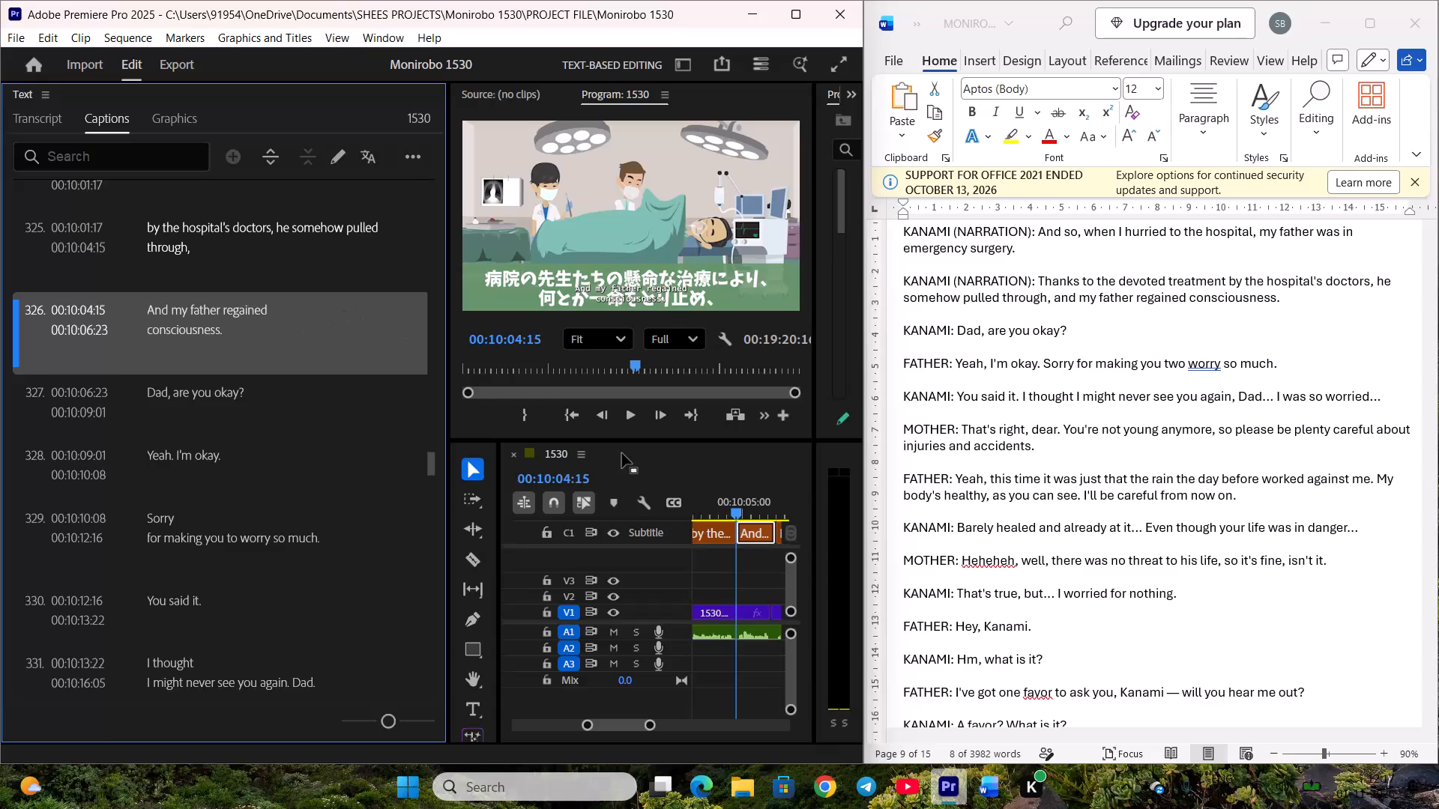
# Replace caption 326 with the Word script's text "and my father regained consciousness." and save the project.
pyautogui.click(1200, 401)
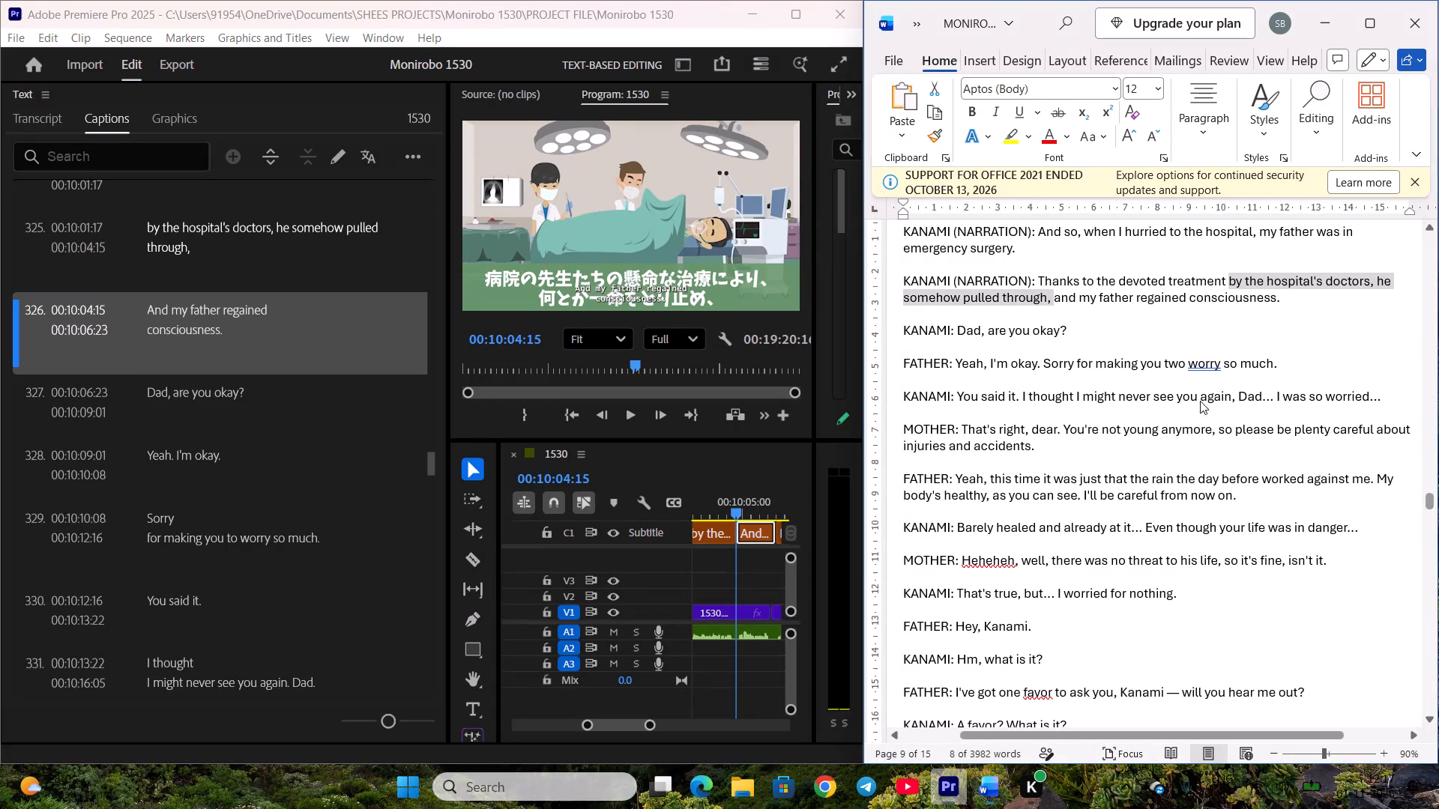
pyautogui.moveTo(1058, 300); pyautogui.dragTo(1186, 293)
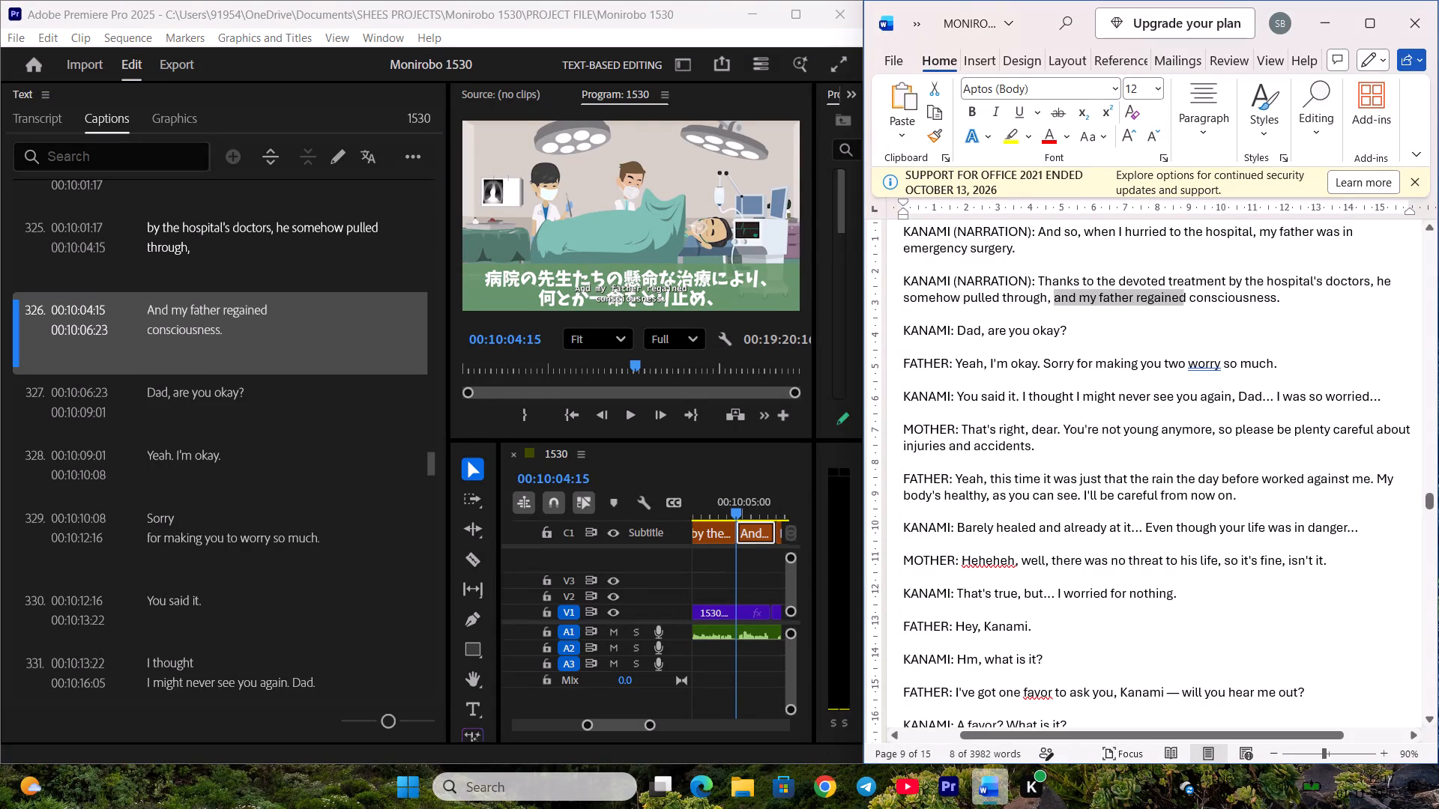
pyautogui.moveTo(1186, 293); pyautogui.dragTo(1289, 303)
pyautogui.hotkey('ctrl', 'c')
pyautogui.doubleClick(292, 297)
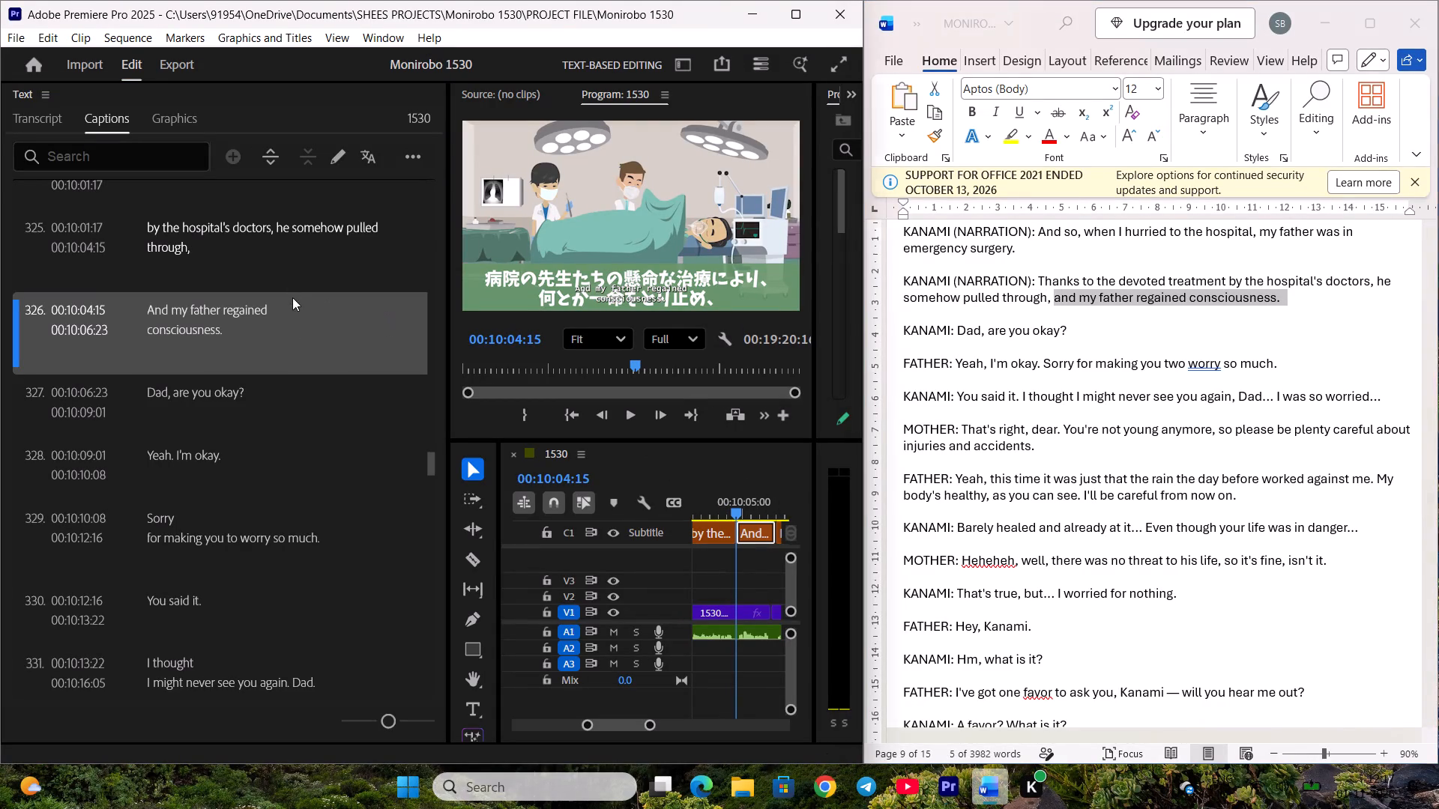
pyautogui.doubleClick(310, 357)
pyautogui.hotkey('ctrl', 'v')
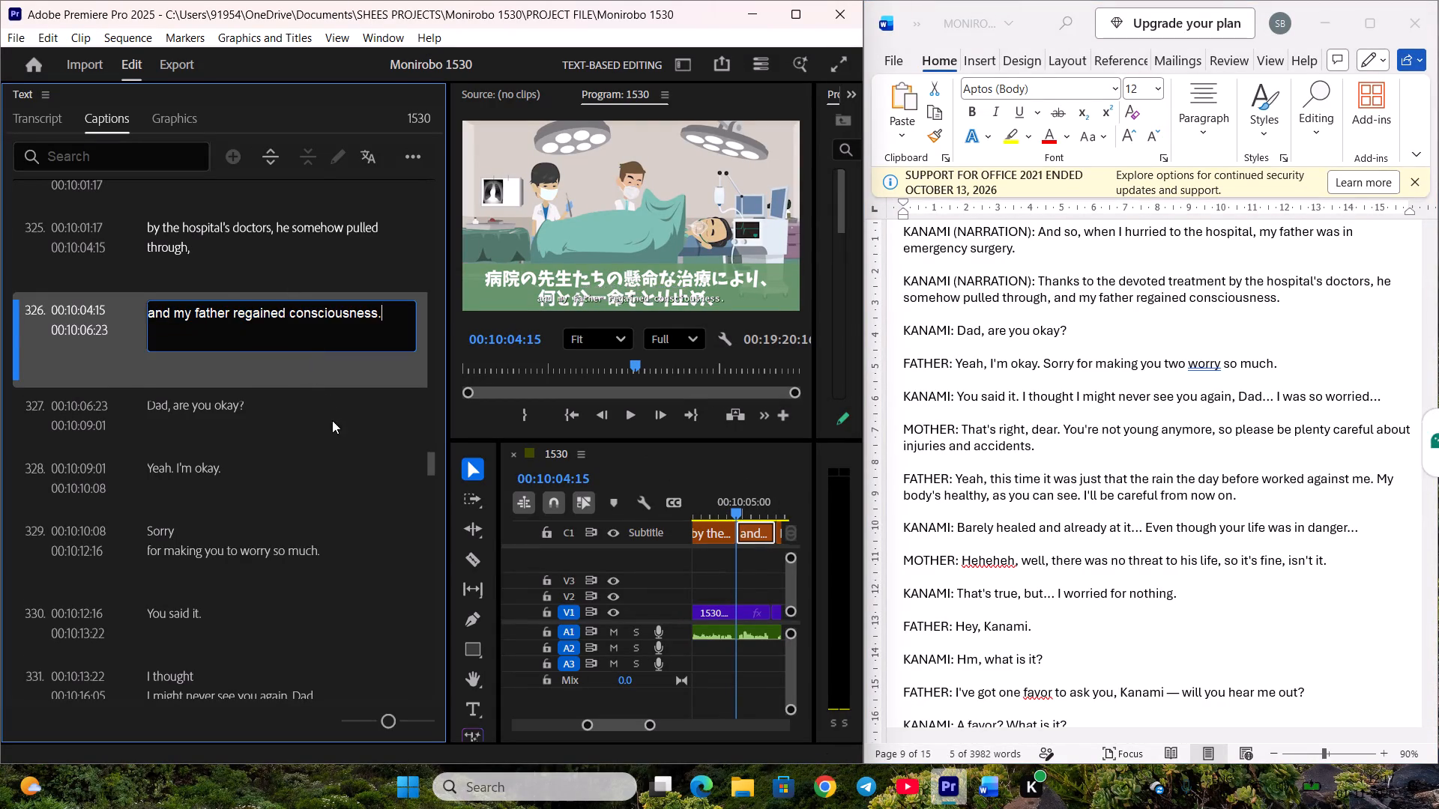
pyautogui.click(332, 420)
pyautogui.scroll(-4, 317, 346)
pyautogui.hotkey('ctrl', 's')
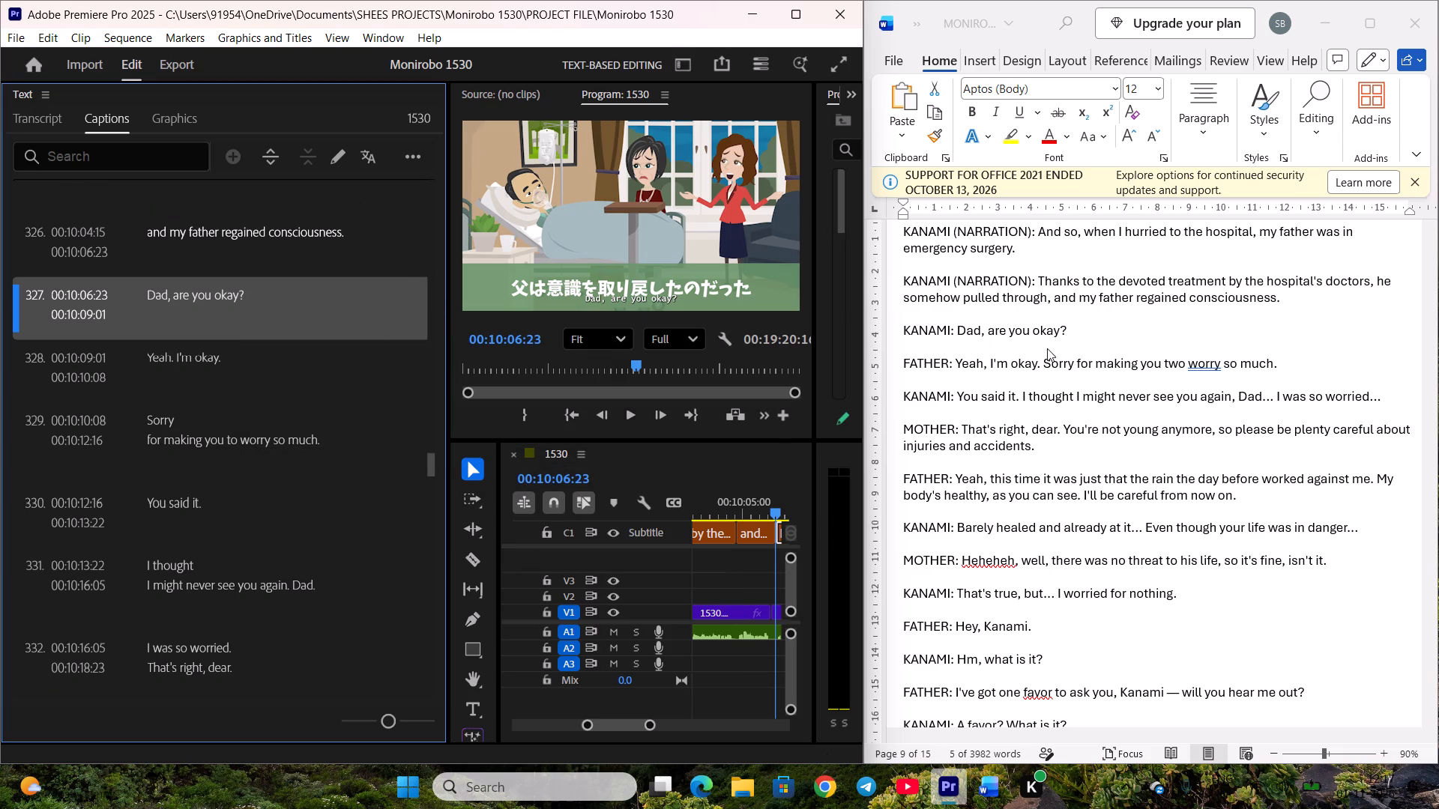
# Replace caption 327 with the script line "Dad, are you okay?" copied from Word.
pyautogui.click(1217, 367)
pyautogui.moveTo(960, 330); pyautogui.dragTo(1065, 327)
pyautogui.hotkey('ctrl', 'c')
pyautogui.doubleClick(254, 312)
pyautogui.hotkey('ctrl', 'v')
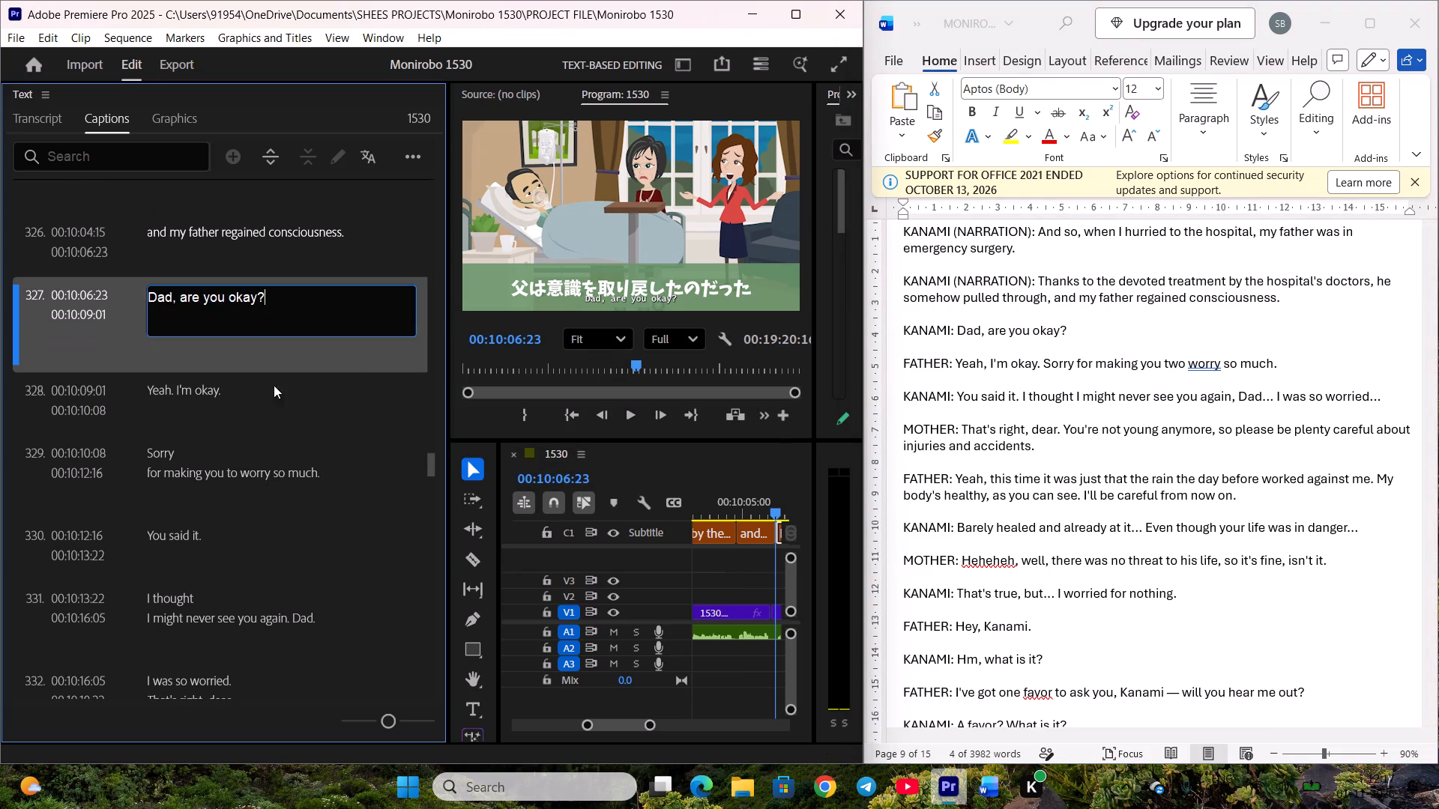
pyautogui.click(286, 425)
# Replace caption 328 with the father's script text "Yeah, I'm okay." copied from Word.
pyautogui.scroll(-3, 294, 359)
pyautogui.click(947, 347)
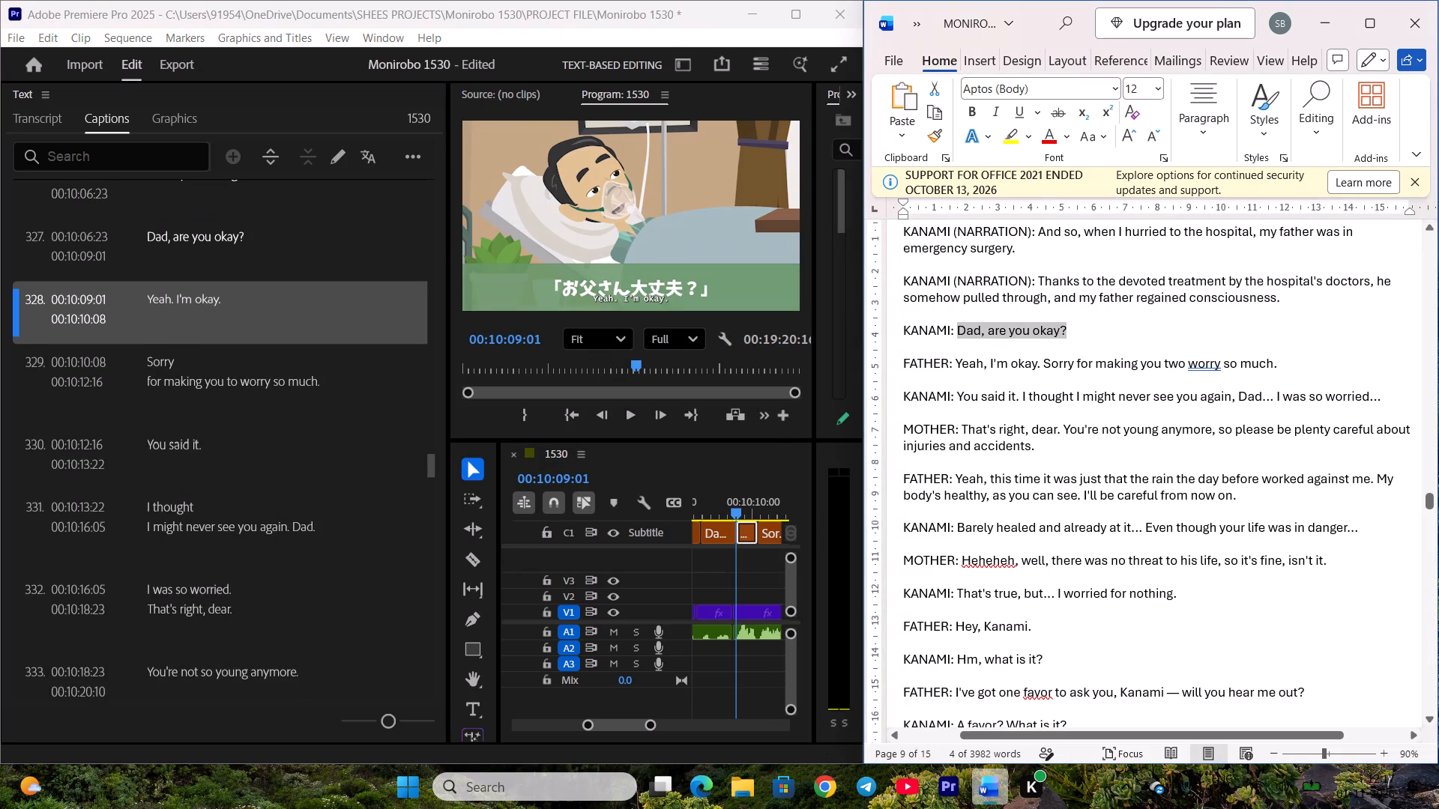
pyautogui.moveTo(958, 362); pyautogui.dragTo(1040, 365)
pyautogui.hotkey('ctrl', 'c')
pyautogui.doubleClick(343, 305)
pyautogui.hotkey('ctrl', 'v')
pyautogui.click(331, 404)
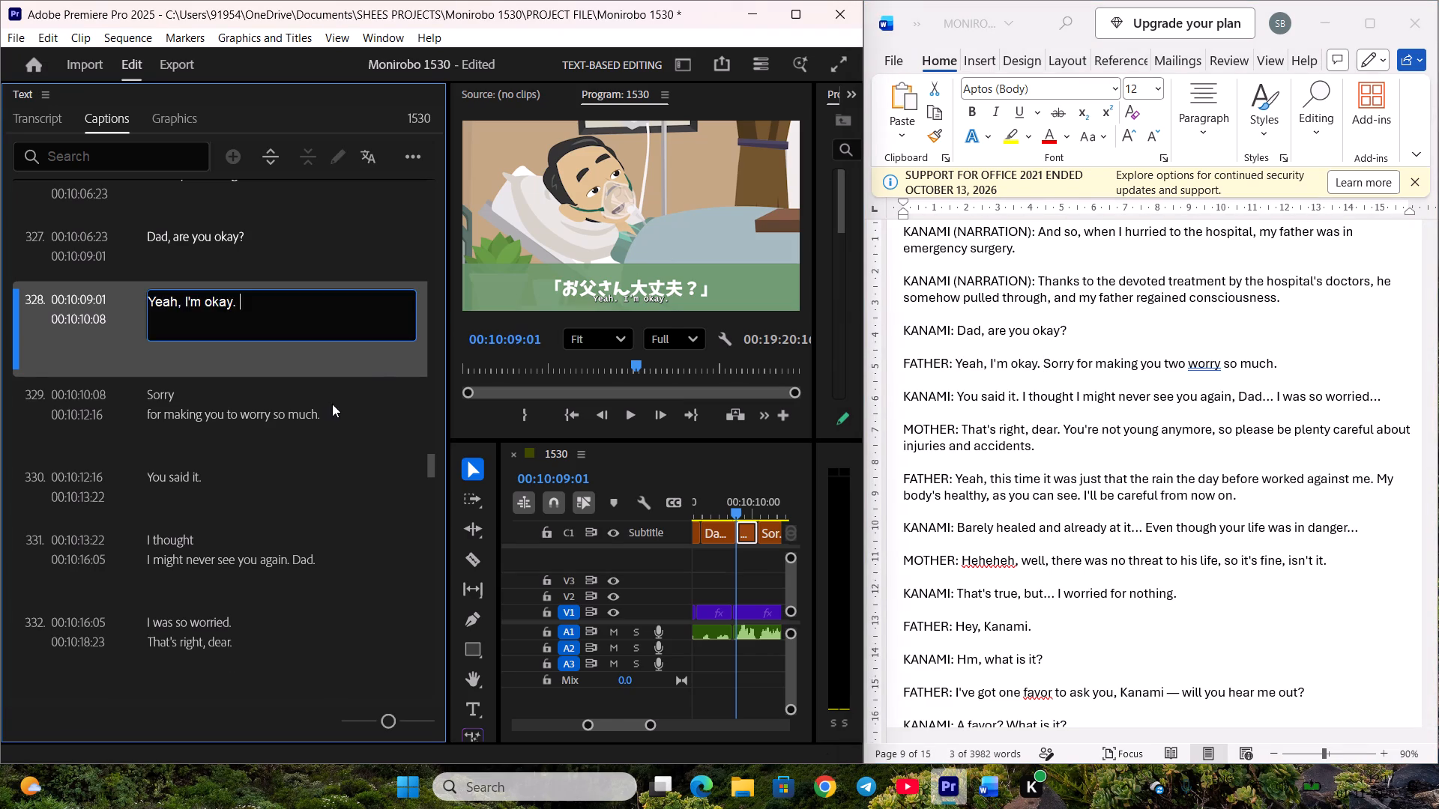
# Replace caption 329 with the script text "Sorry for making you two worry so much." on a single line.
pyautogui.scroll(-3, 334, 388)
pyautogui.click(1021, 339)
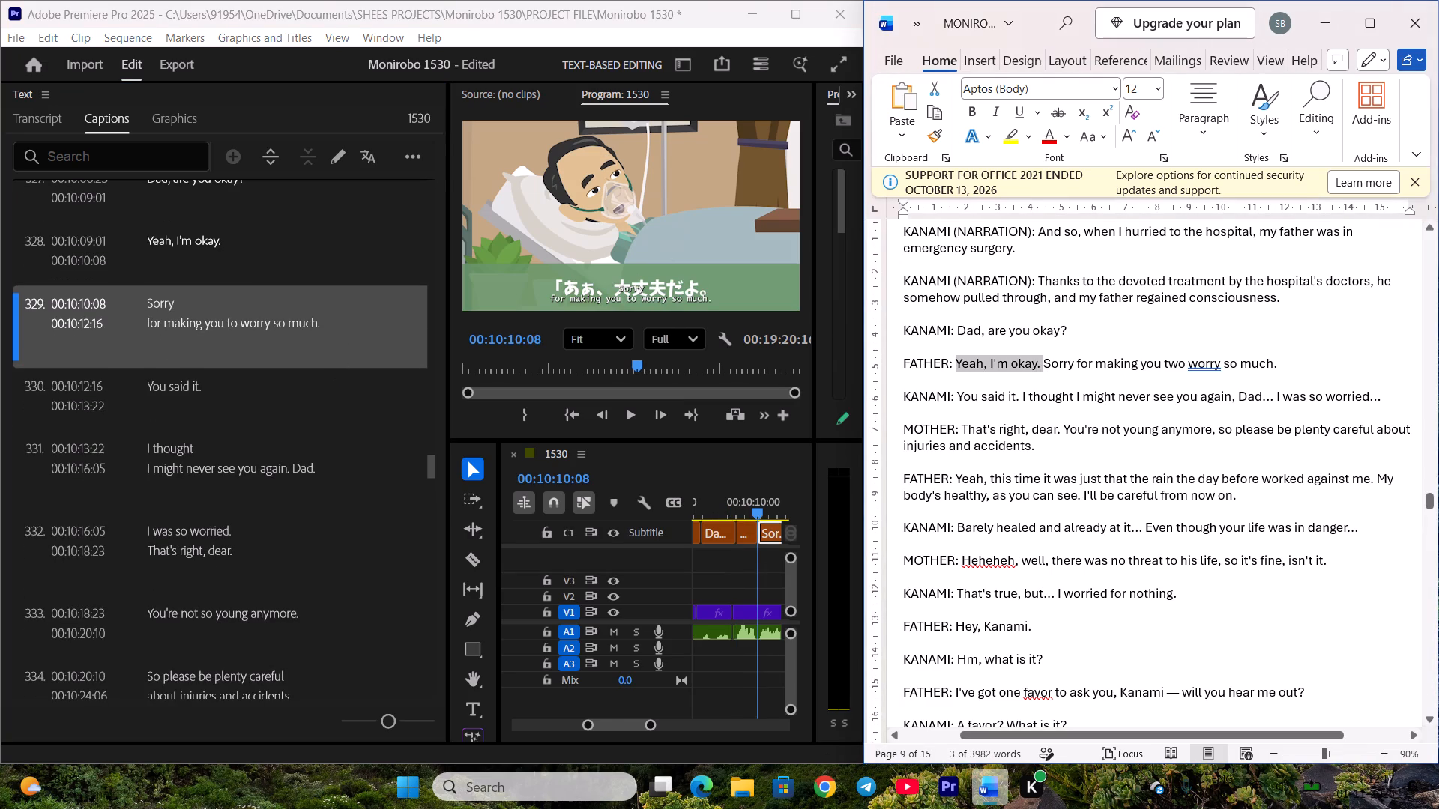
pyautogui.moveTo(1045, 362); pyautogui.dragTo(1279, 369)
pyautogui.hotkey('ctrl', 'c')
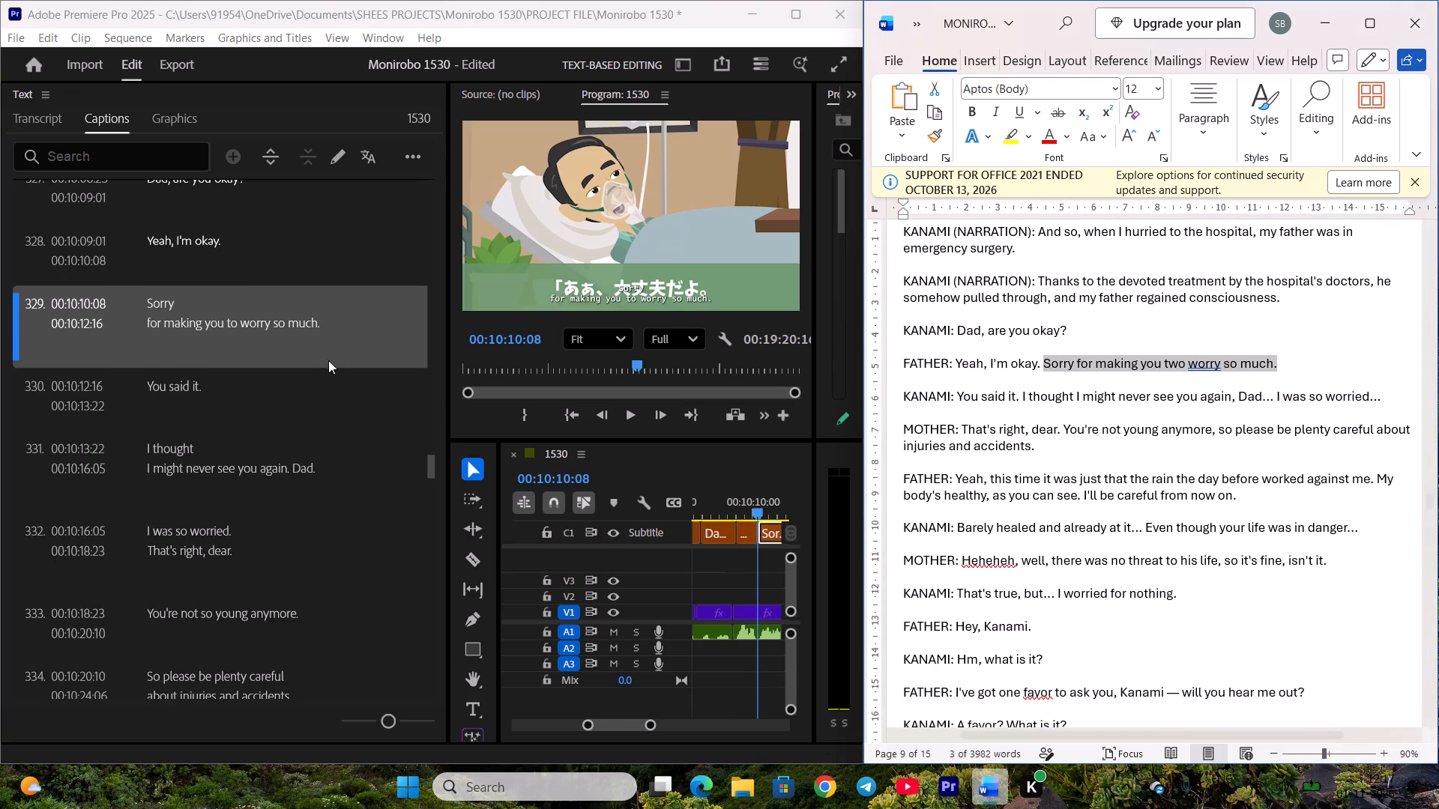
pyautogui.doubleClick(307, 342)
pyautogui.hotkey('ctrl', 'v')
pyautogui.click(283, 423)
# Keep caption 330 as is and replace caption 331 with the script text "I thought I might never see you again,".
pyautogui.scroll(-4, 284, 388)
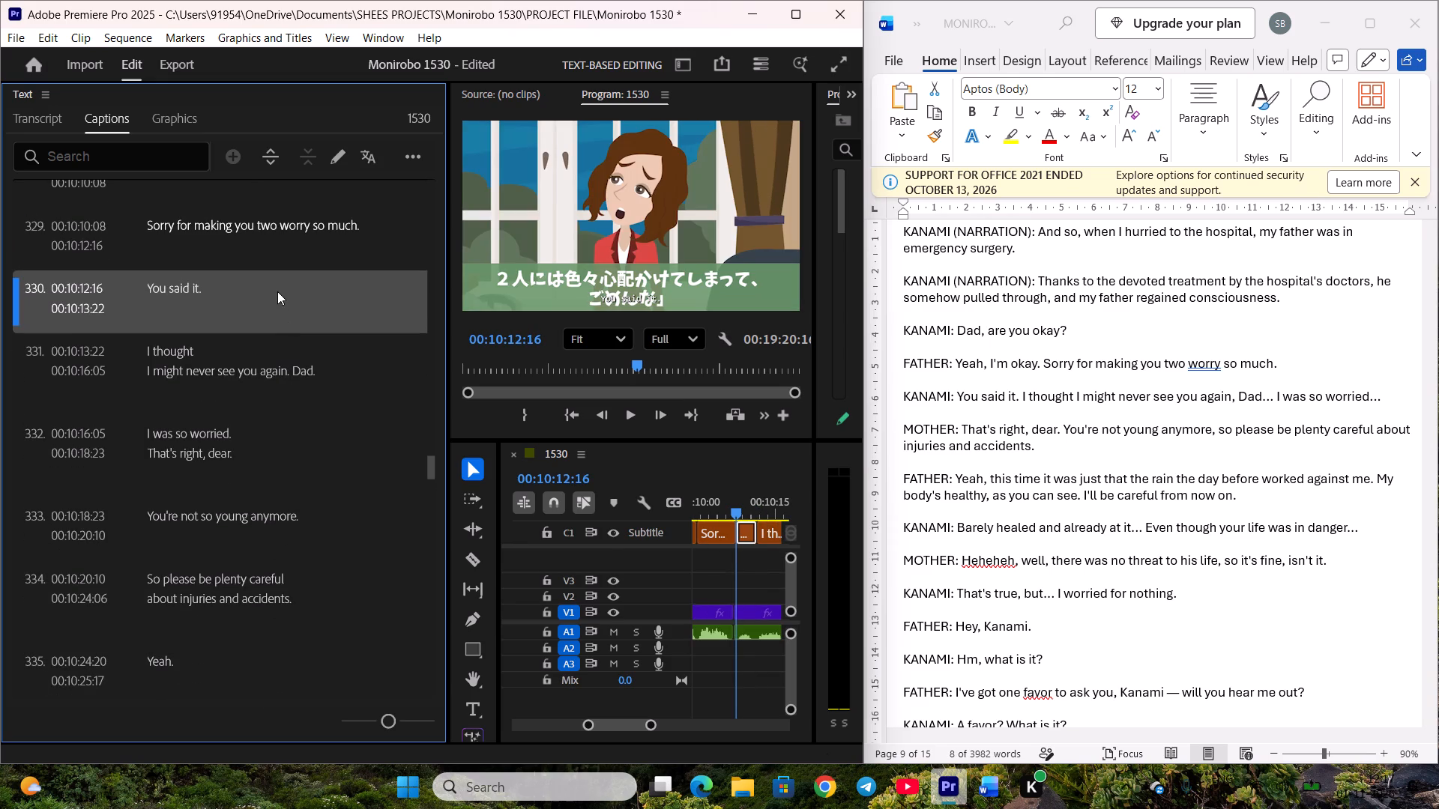
pyautogui.click(291, 360)
pyautogui.scroll(-4, 298, 357)
pyautogui.click(1261, 386)
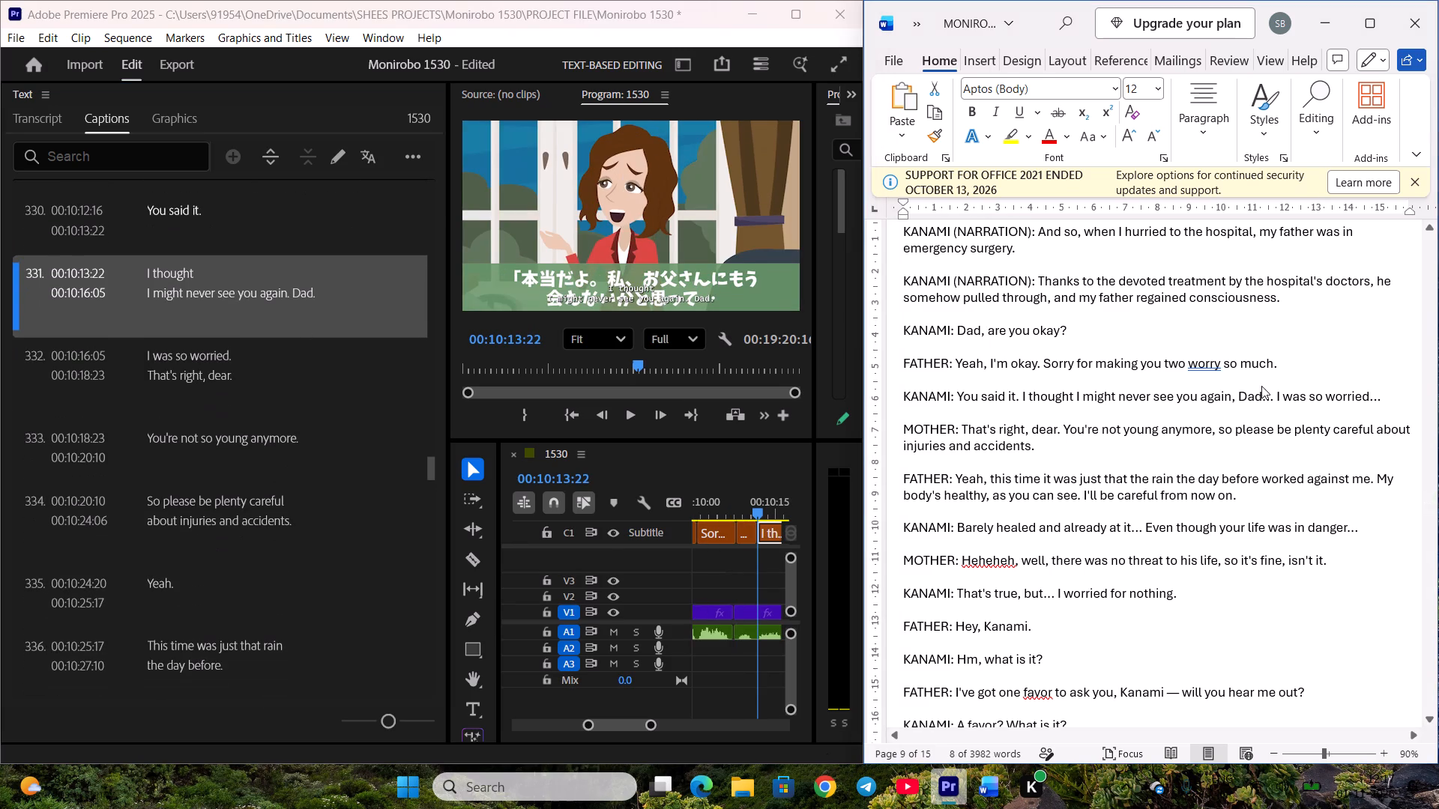
pyautogui.moveTo(1022, 399); pyautogui.dragTo(1207, 391)
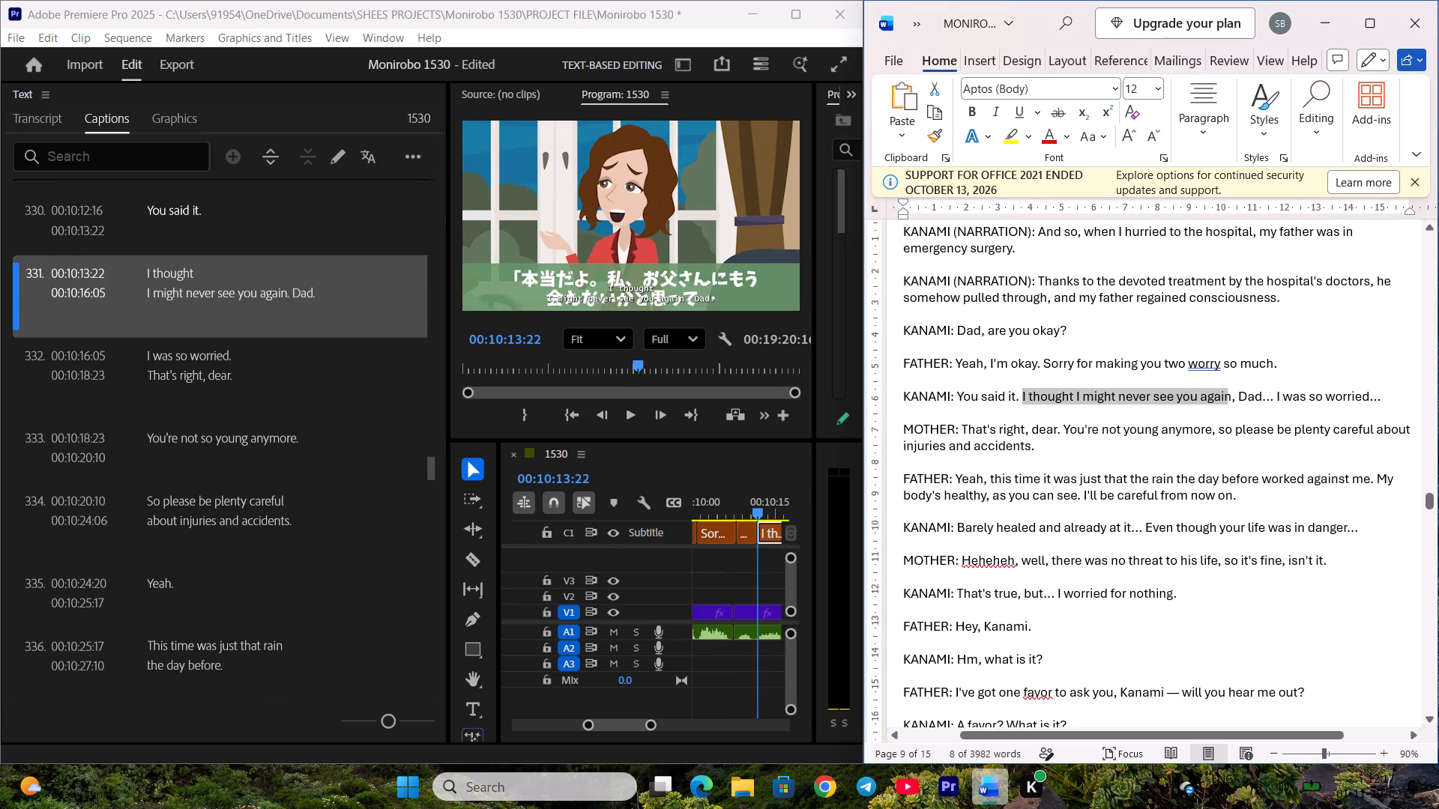
pyautogui.moveTo(1207, 391); pyautogui.dragTo(1239, 394)
pyautogui.hotkey('ctrl', 'c')
pyautogui.doubleClick(354, 285)
pyautogui.hotkey('ctrl', 'v')
pyautogui.click(334, 392)
# Copy "Dad... I was so worried..." from the Word script and save the project in Premiere Pro.
pyautogui.scroll(-4, 339, 363)
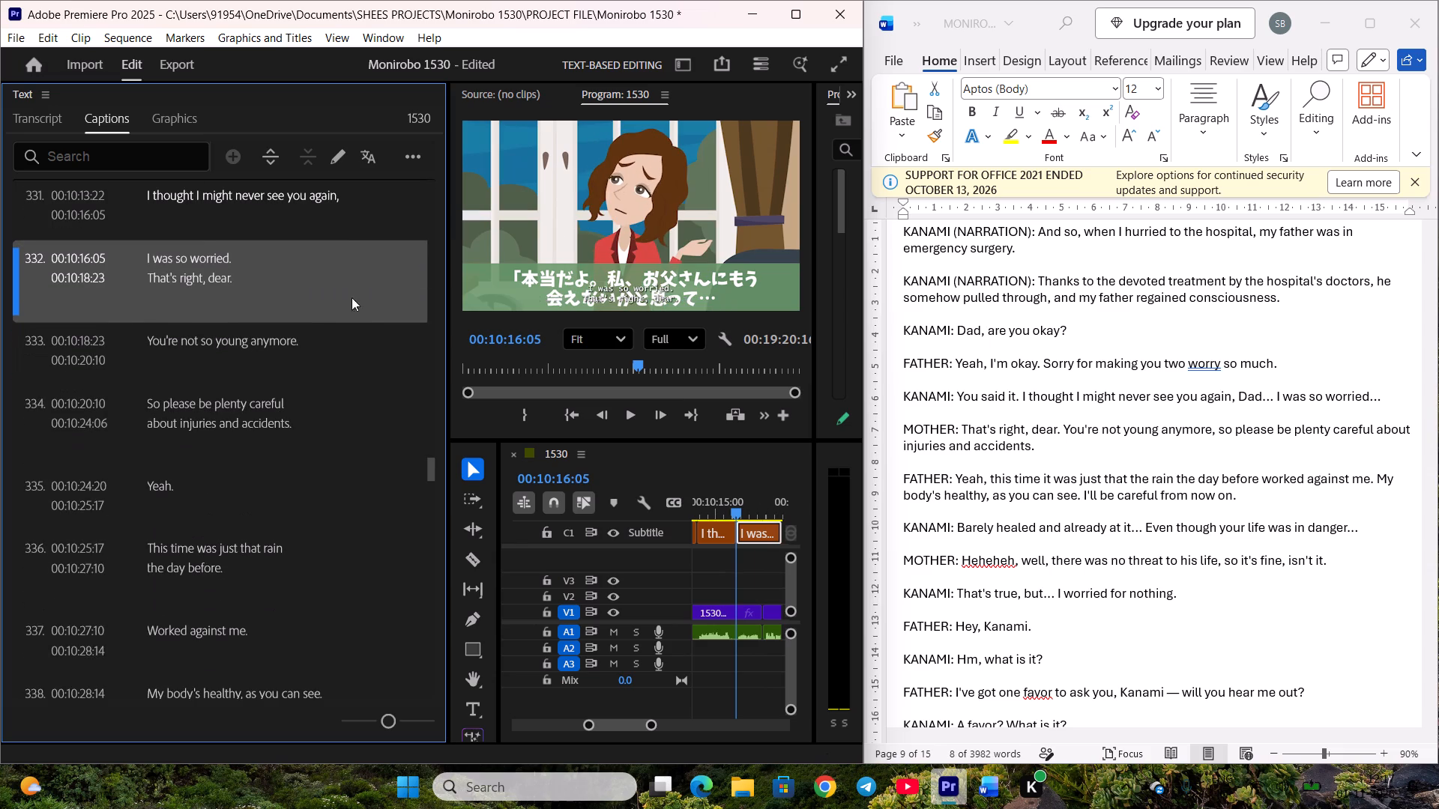
pyautogui.click(1340, 339)
pyautogui.moveTo(1240, 395); pyautogui.dragTo(1379, 393)
pyautogui.hotkey('ctrl', 'c')
pyautogui.click(343, 269)
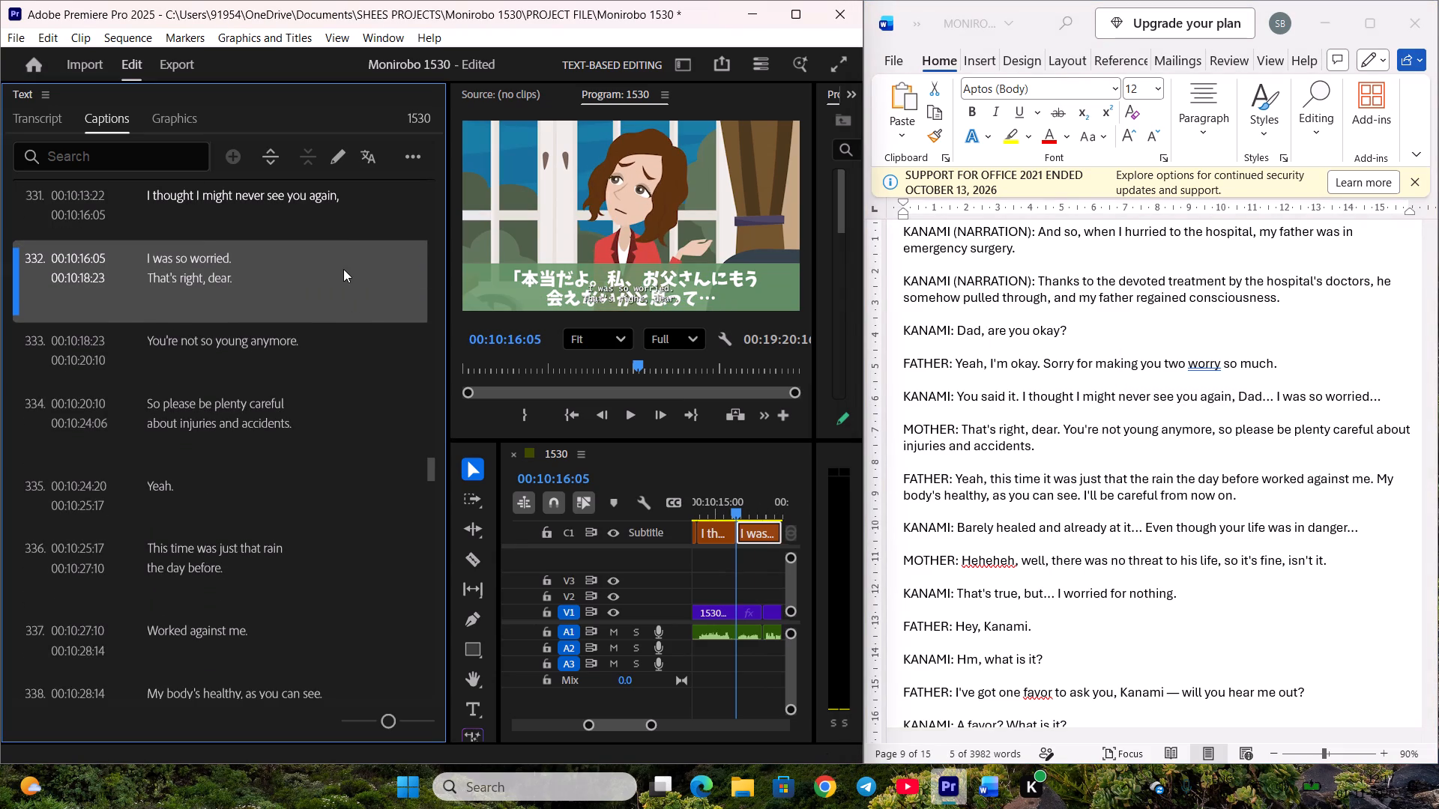
pyautogui.hotkey('ctrl', 's')
# Play through caption 332 and split it at 00:10:17:20, between Kanami's and the mother's lines.
pyautogui.press('space')
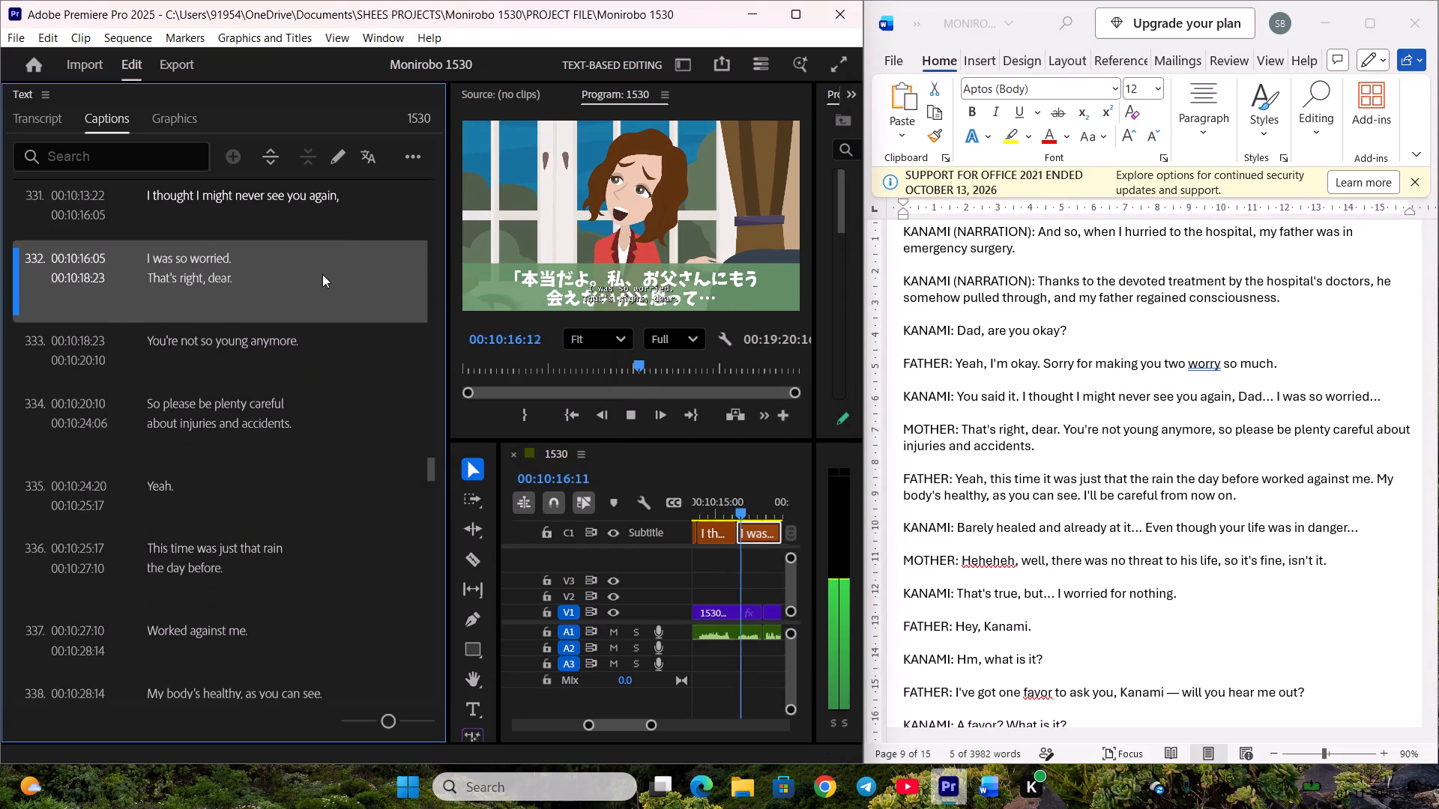
pyautogui.press('space')
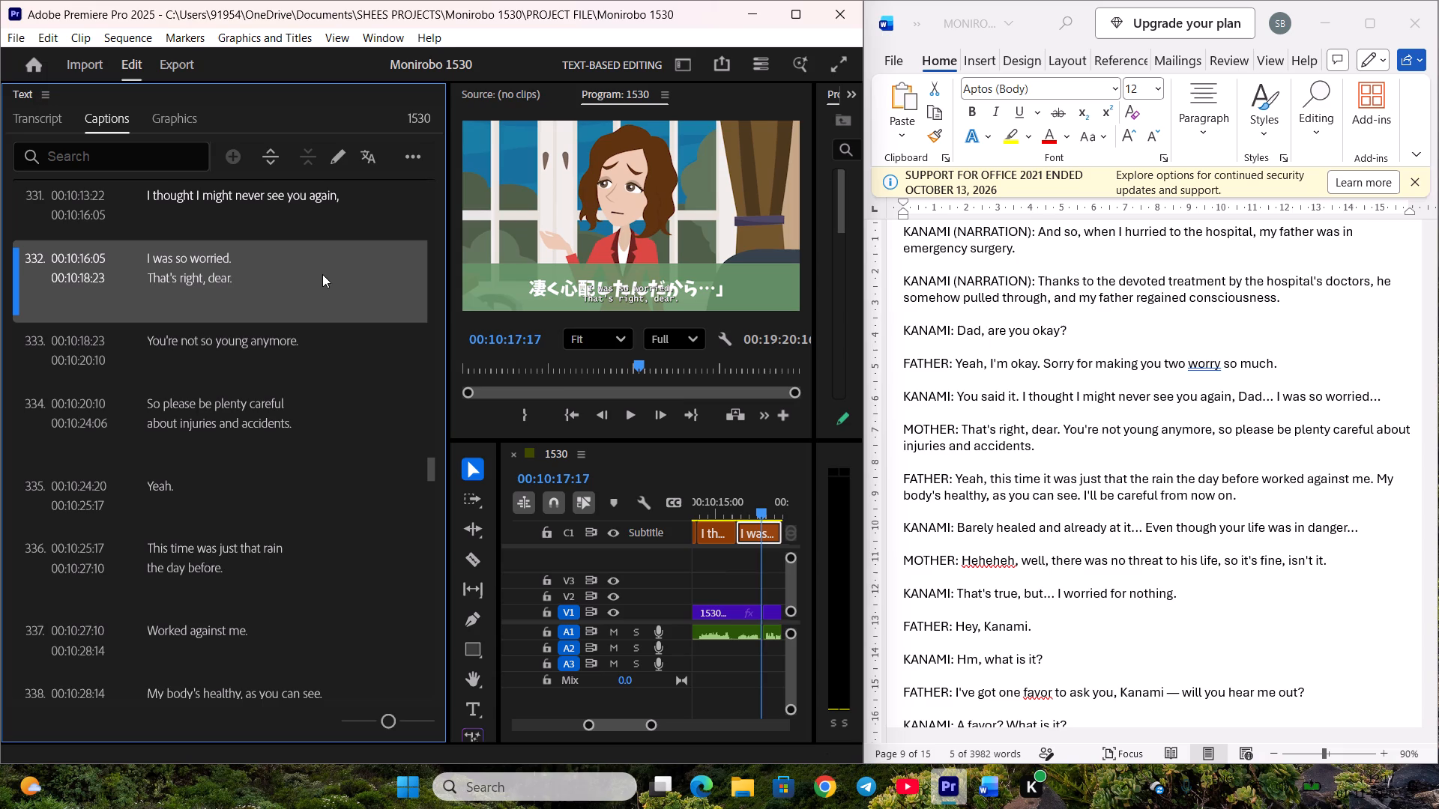
pyautogui.scroll(-3, 575, 365)
pyautogui.press('c')
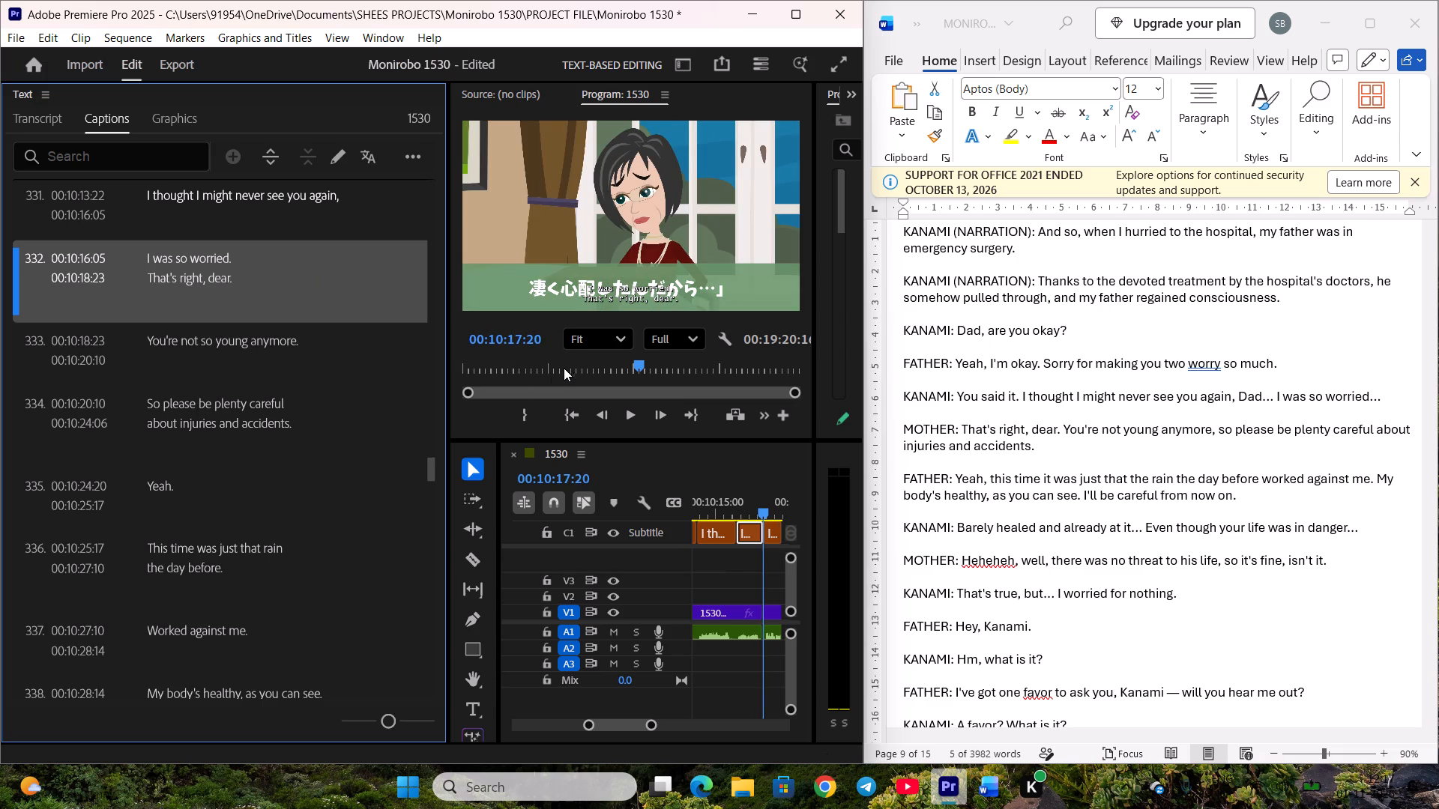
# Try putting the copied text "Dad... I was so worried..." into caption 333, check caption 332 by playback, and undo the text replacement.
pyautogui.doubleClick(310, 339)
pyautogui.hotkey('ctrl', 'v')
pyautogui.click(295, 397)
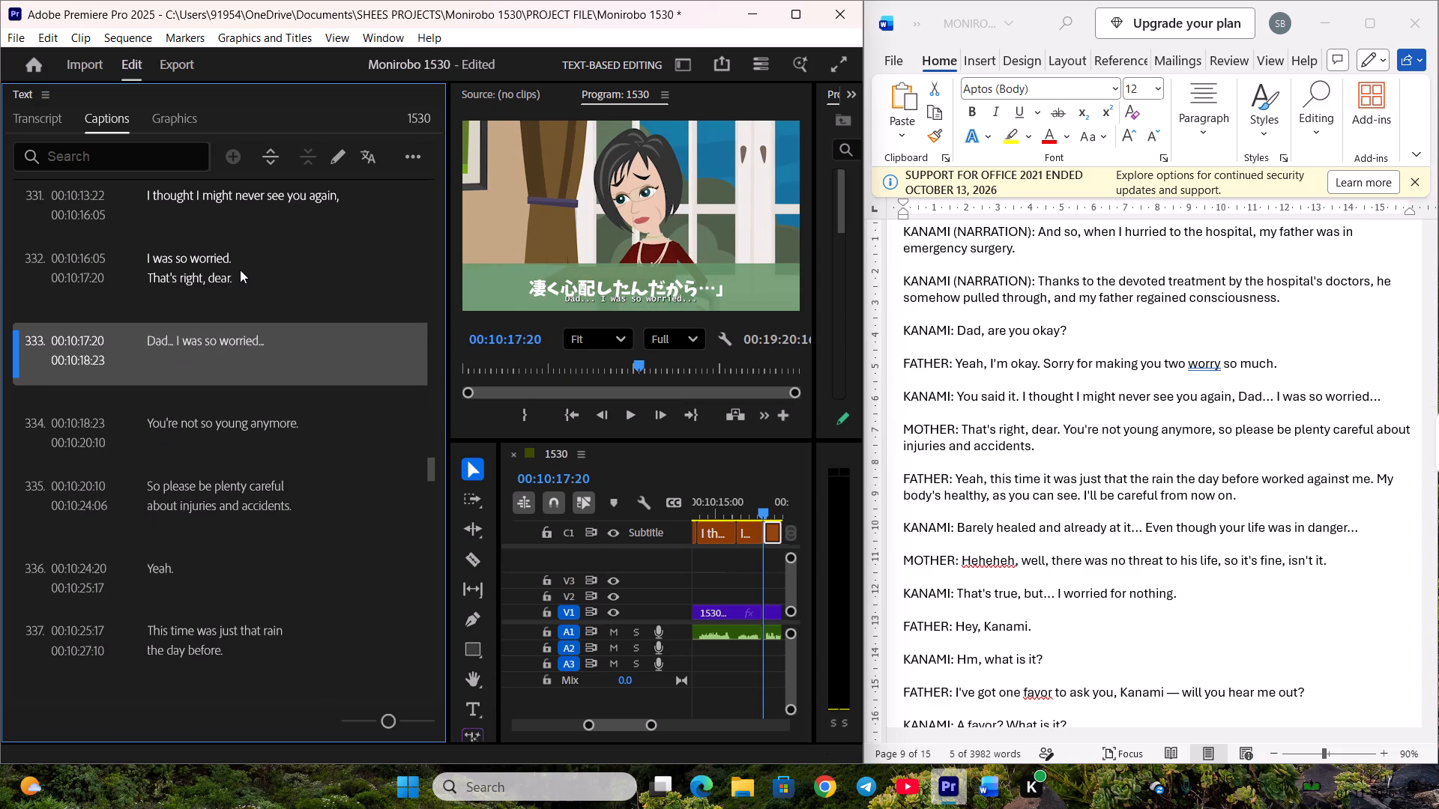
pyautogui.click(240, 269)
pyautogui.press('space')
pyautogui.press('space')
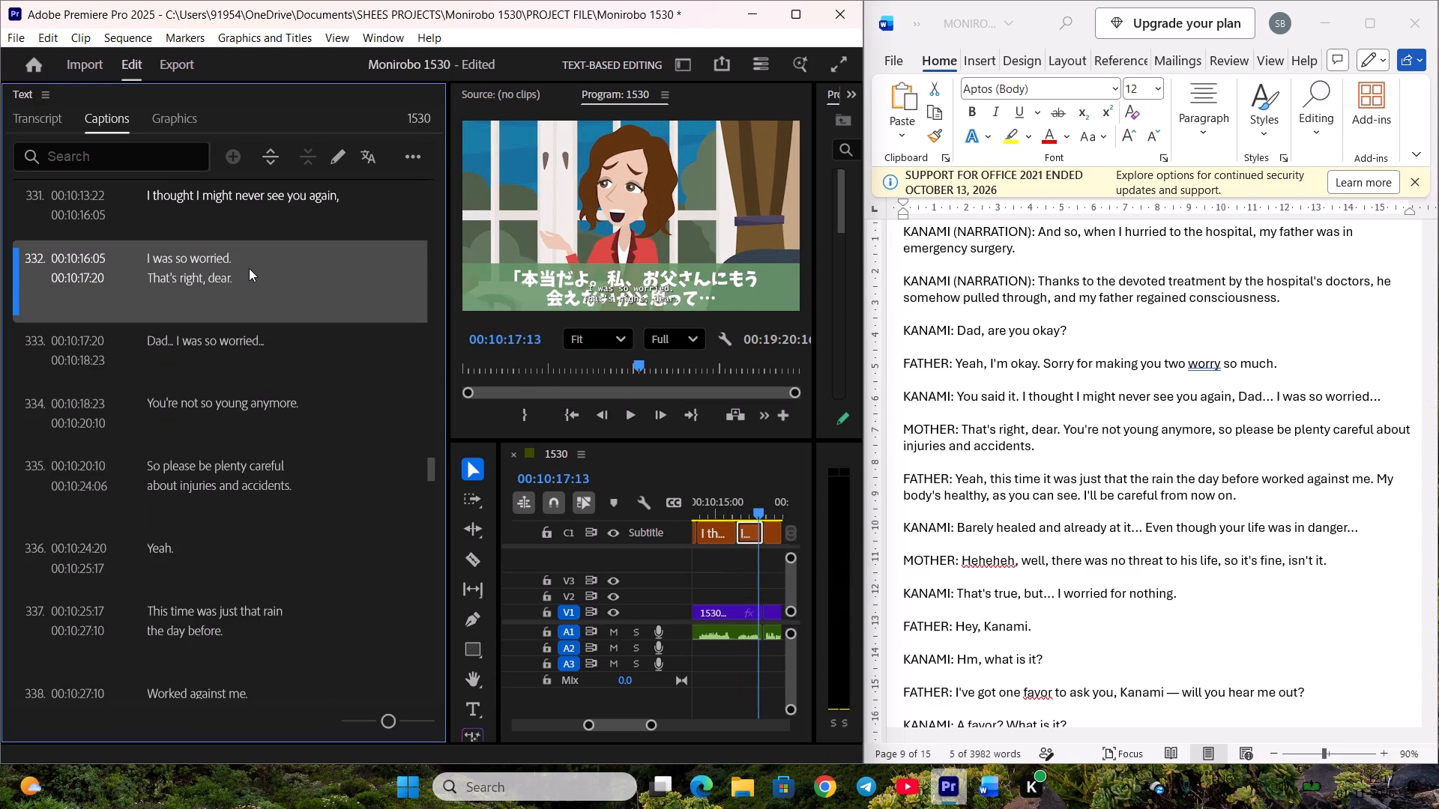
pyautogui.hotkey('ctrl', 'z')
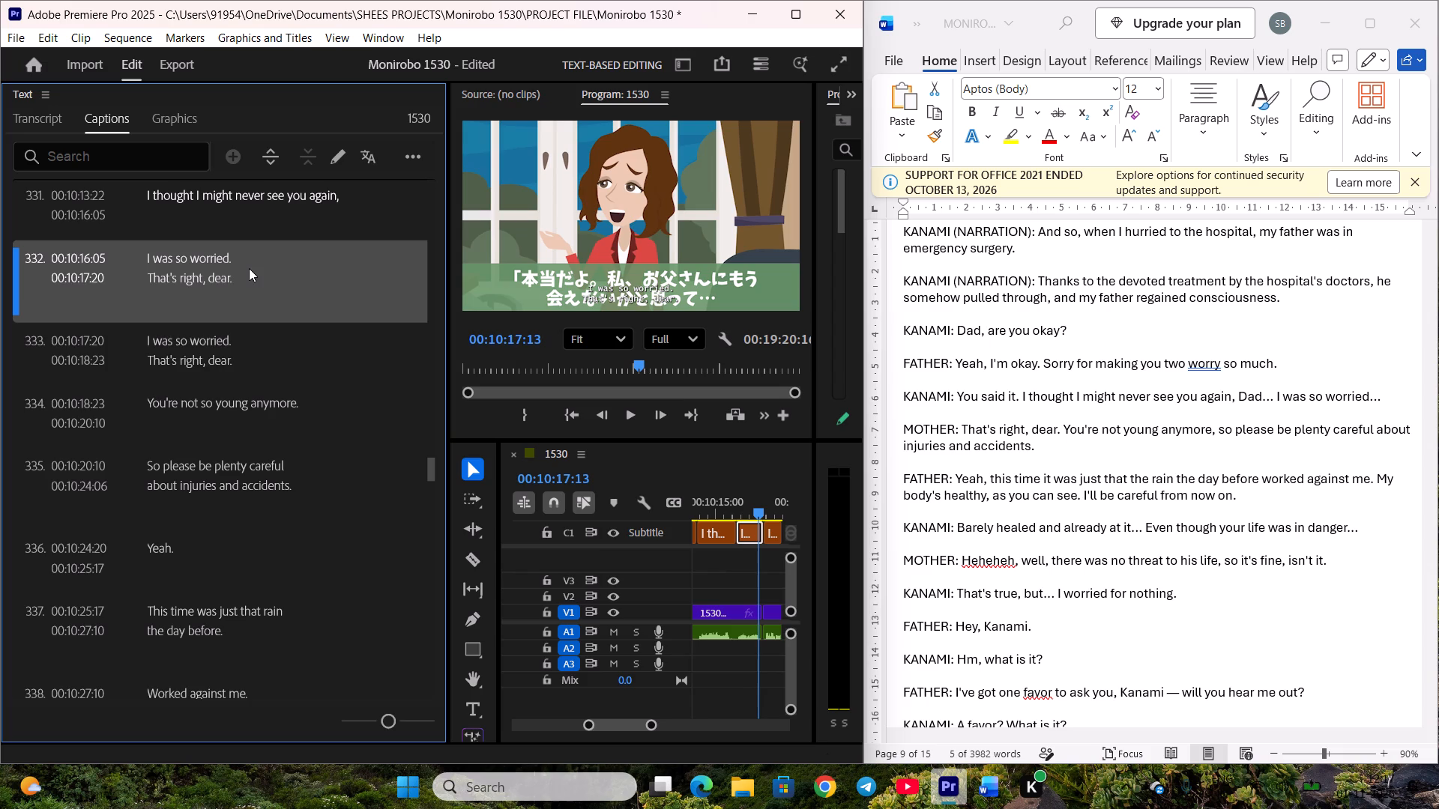
# Replace the text of caption 332, the first half of the split, with the copied "Dad... I was so worried...".
pyautogui.click(249, 268)
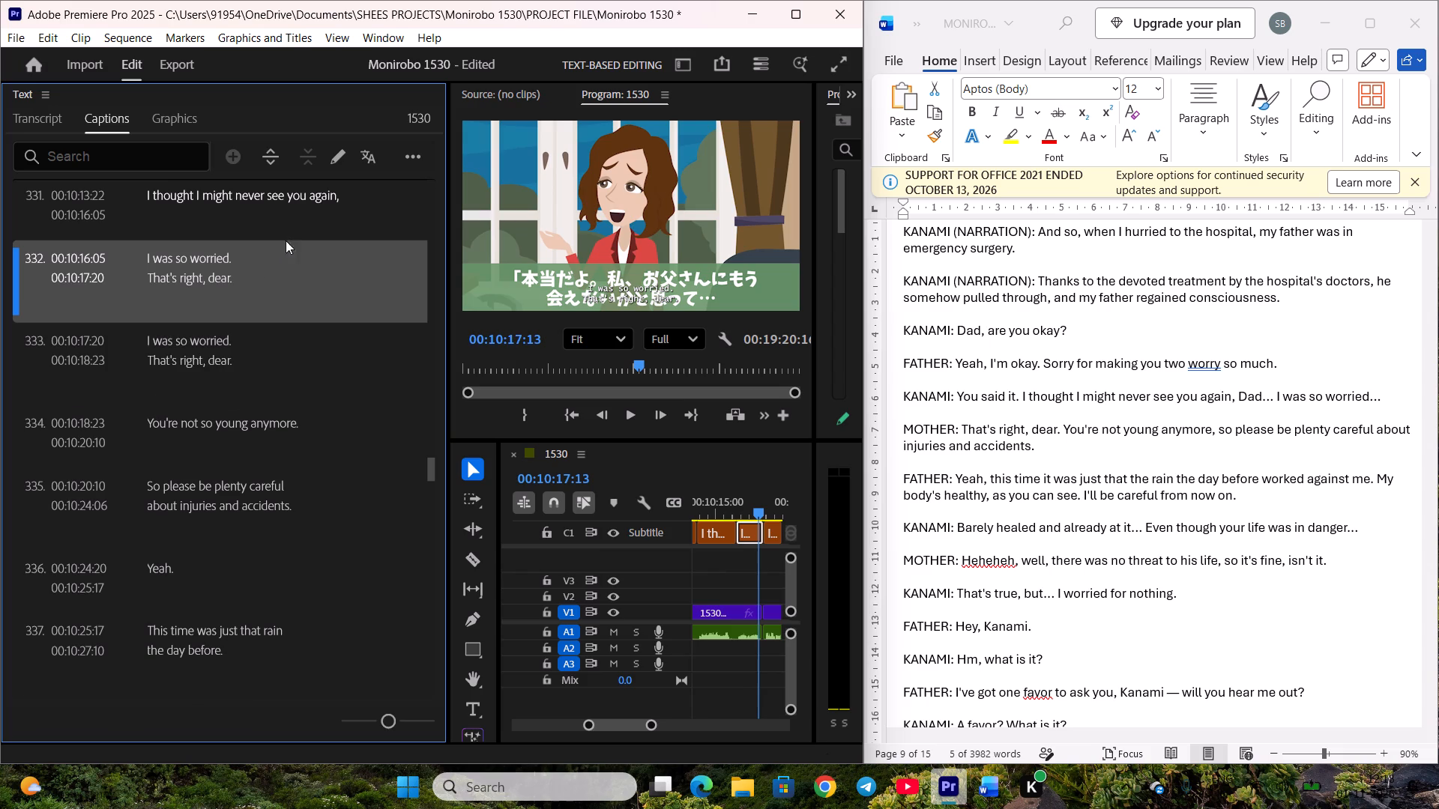
pyautogui.doubleClick(275, 273)
pyautogui.hotkey('ctrl', 'v')
pyautogui.click(274, 319)
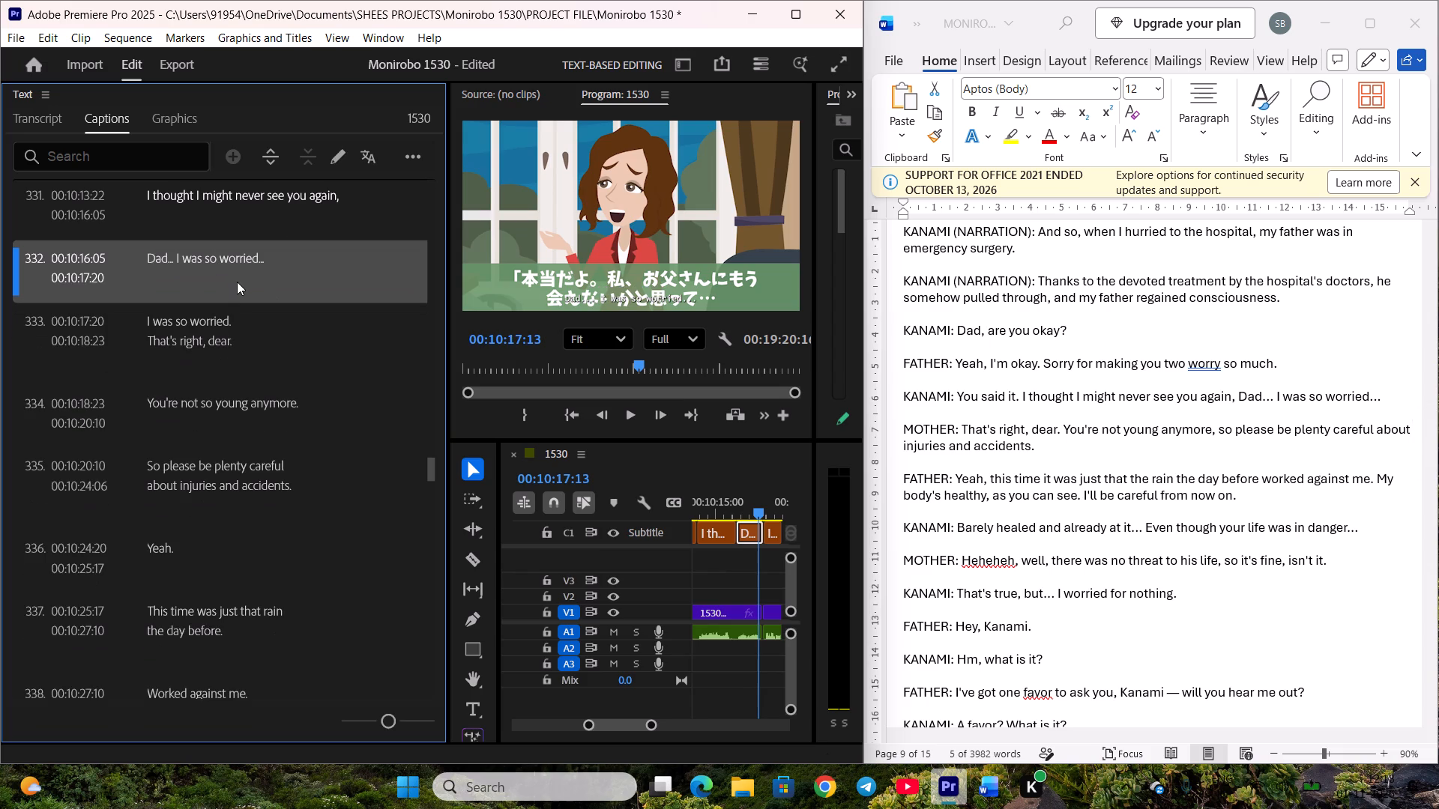
# Add "Dad..." to the end of caption 331 so it reads "I thought I might never see you again, Dad...".
pyautogui.doubleClick(361, 207)
pyautogui.click(379, 207)
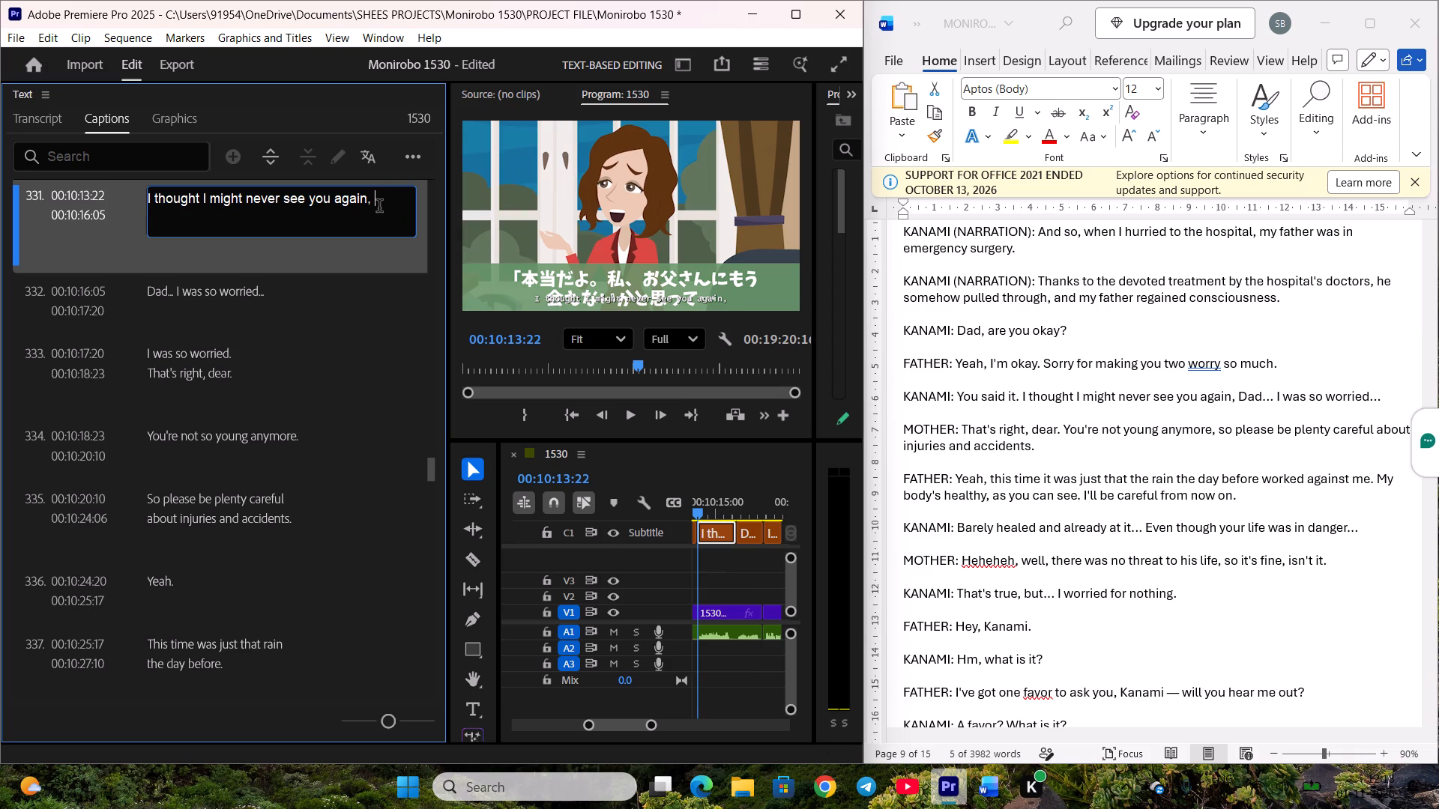
pyautogui.write('dad')
pyautogui.press('BackSpace')
pyautogui.press('BackSpace')
pyautogui.press('BackSpace')
pyautogui.write('dad')
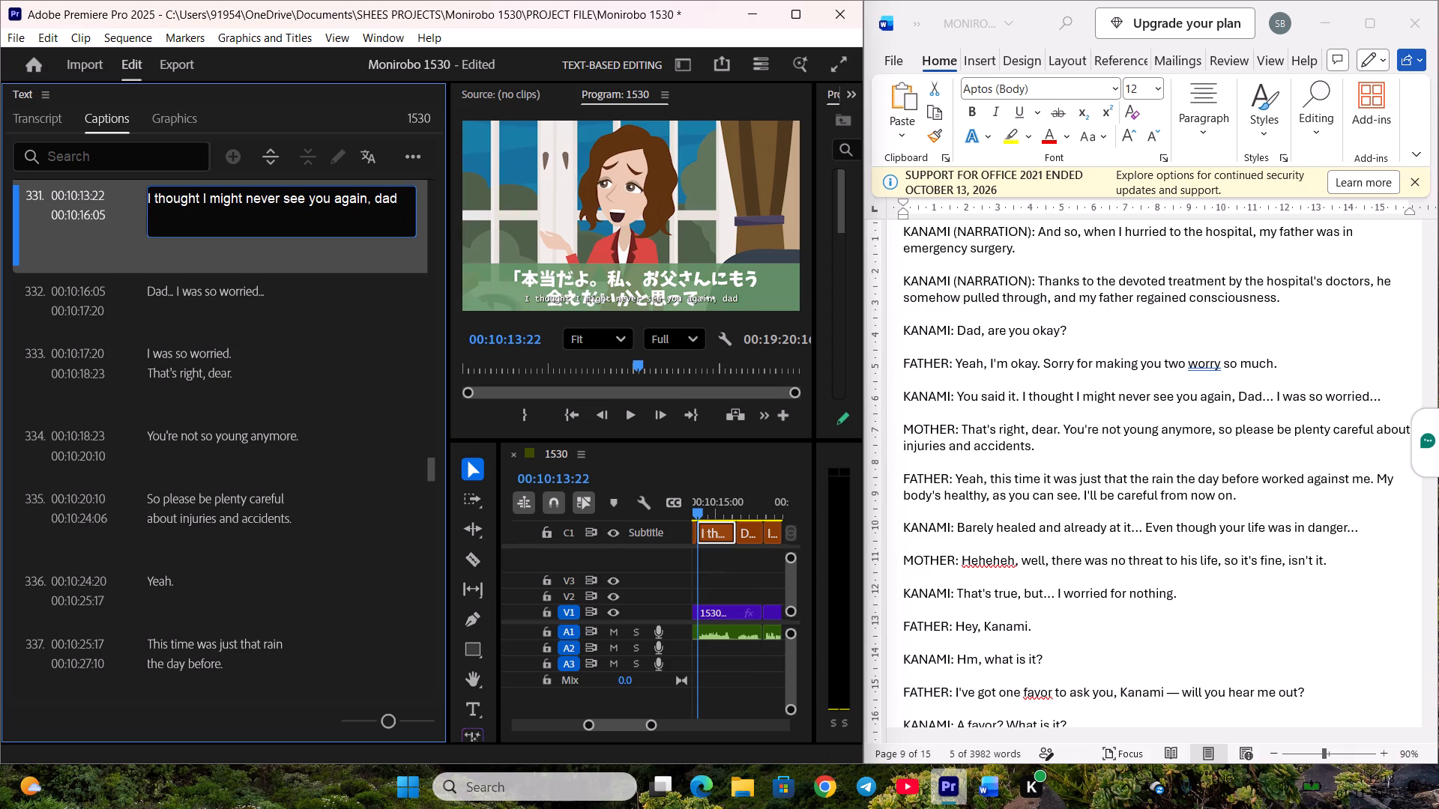
pyautogui.press('BackSpace')
pyautogui.hotkey('shift', 'd')
pyautogui.press('BackSpace')
pyautogui.press('BackSpace')
pyautogui.press('BackSpace')
pyautogui.write('Dad')
pyautogui.write('...')
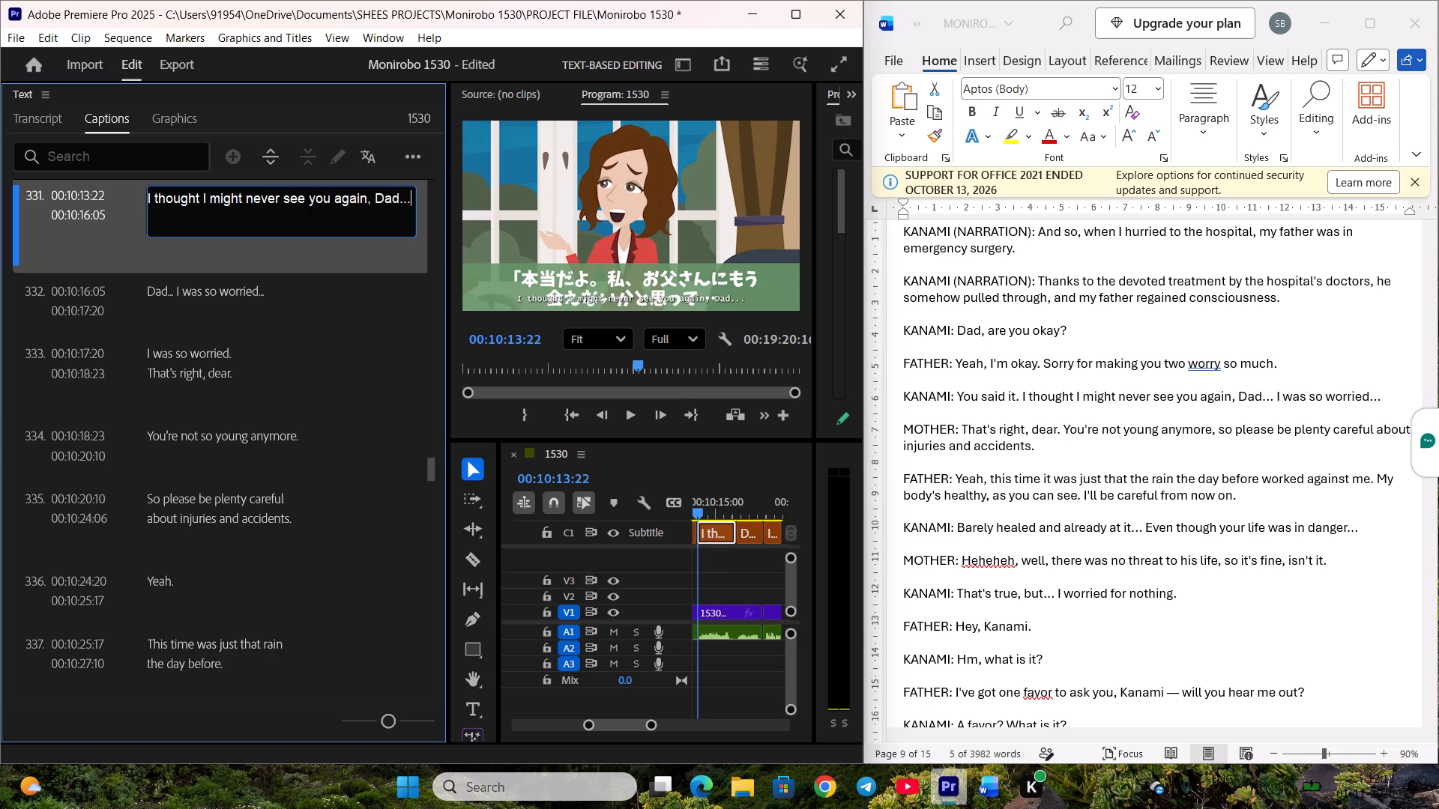
pyautogui.click(291, 283)
# Remove the leading "Dad..." from caption 332, leaving "I was so worried...".
pyautogui.doubleClick(215, 281)
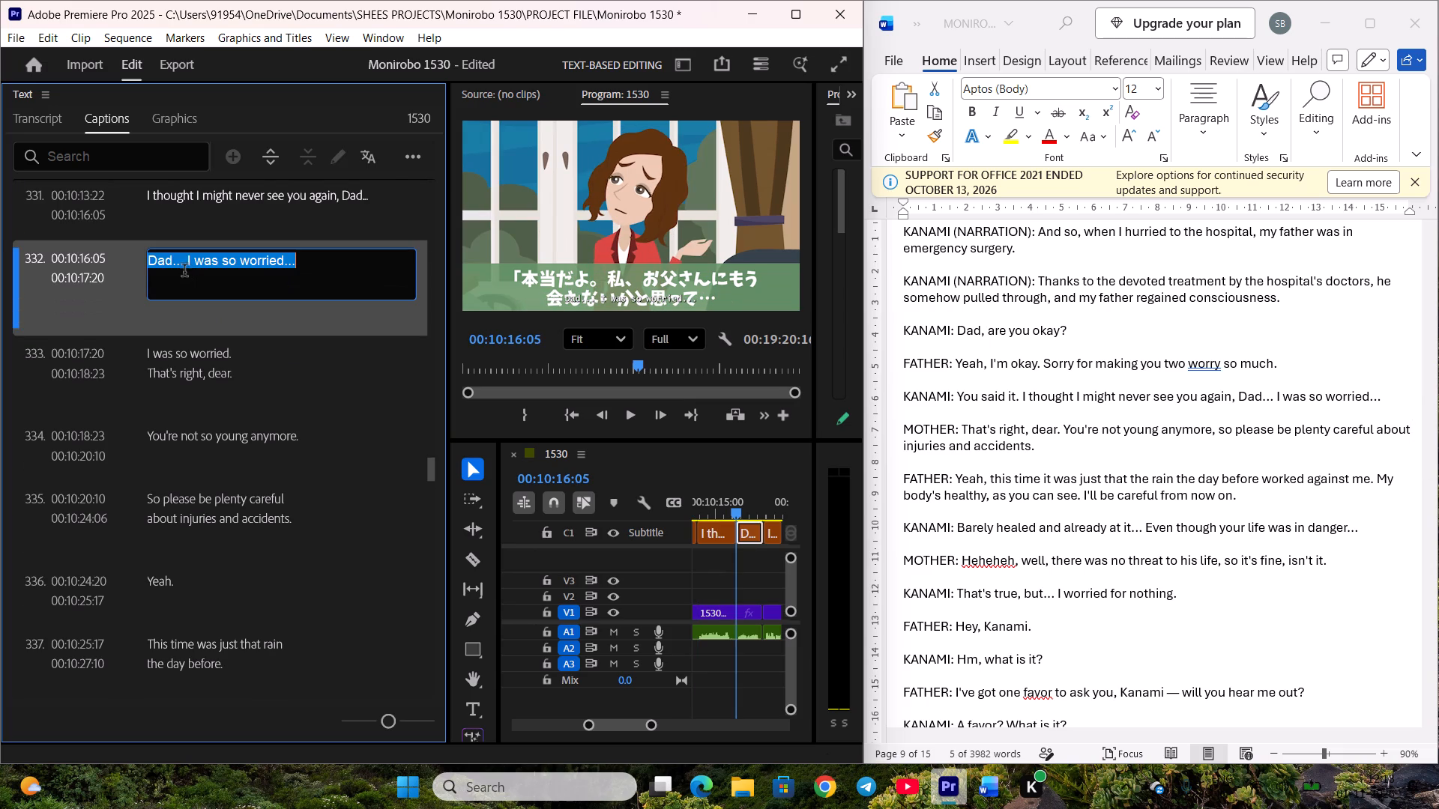
pyautogui.click(186, 266)
pyautogui.press('BackSpace')
pyautogui.press('BackSpace')
pyautogui.press('BackSpace')
pyautogui.press('BackSpace')
pyautogui.press('BackSpace')
pyautogui.press('BackSpace')
pyautogui.press('BackSpace')
pyautogui.press('BackSpace')
pyautogui.press('BackSpace')
pyautogui.press('BackSpace')
pyautogui.press('BackSpace')
pyautogui.press('BackSpace')
pyautogui.press('BackSpace')
pyautogui.press('BackSpace')
pyautogui.press('BackSpace')
pyautogui.press('BackSpace')
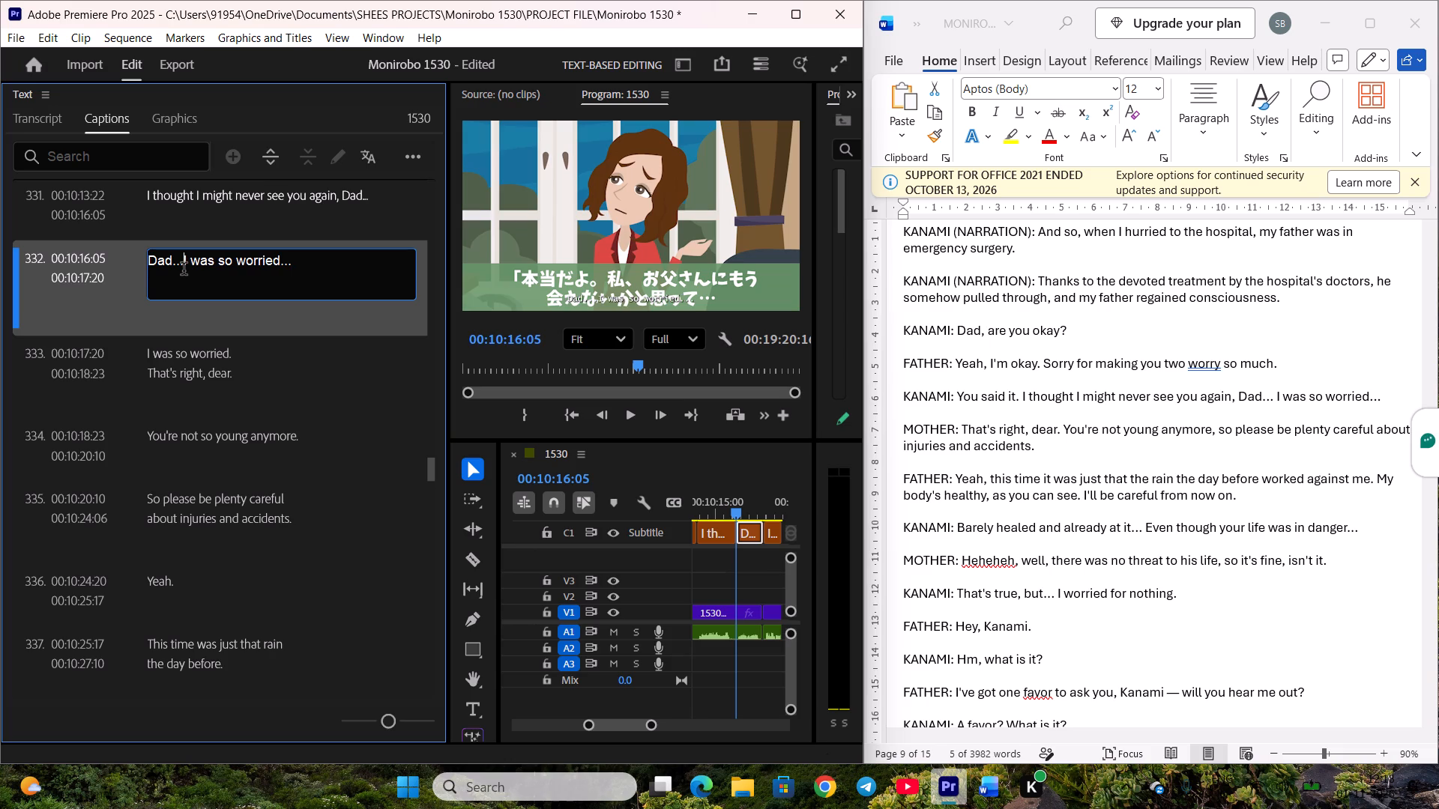
pyautogui.moveTo(249, 350); pyautogui.dragTo(249, 357)
# Replace caption 333 with the mother's script text "That's right, dear." copied from Word.
pyautogui.scroll(-2, 253, 353)
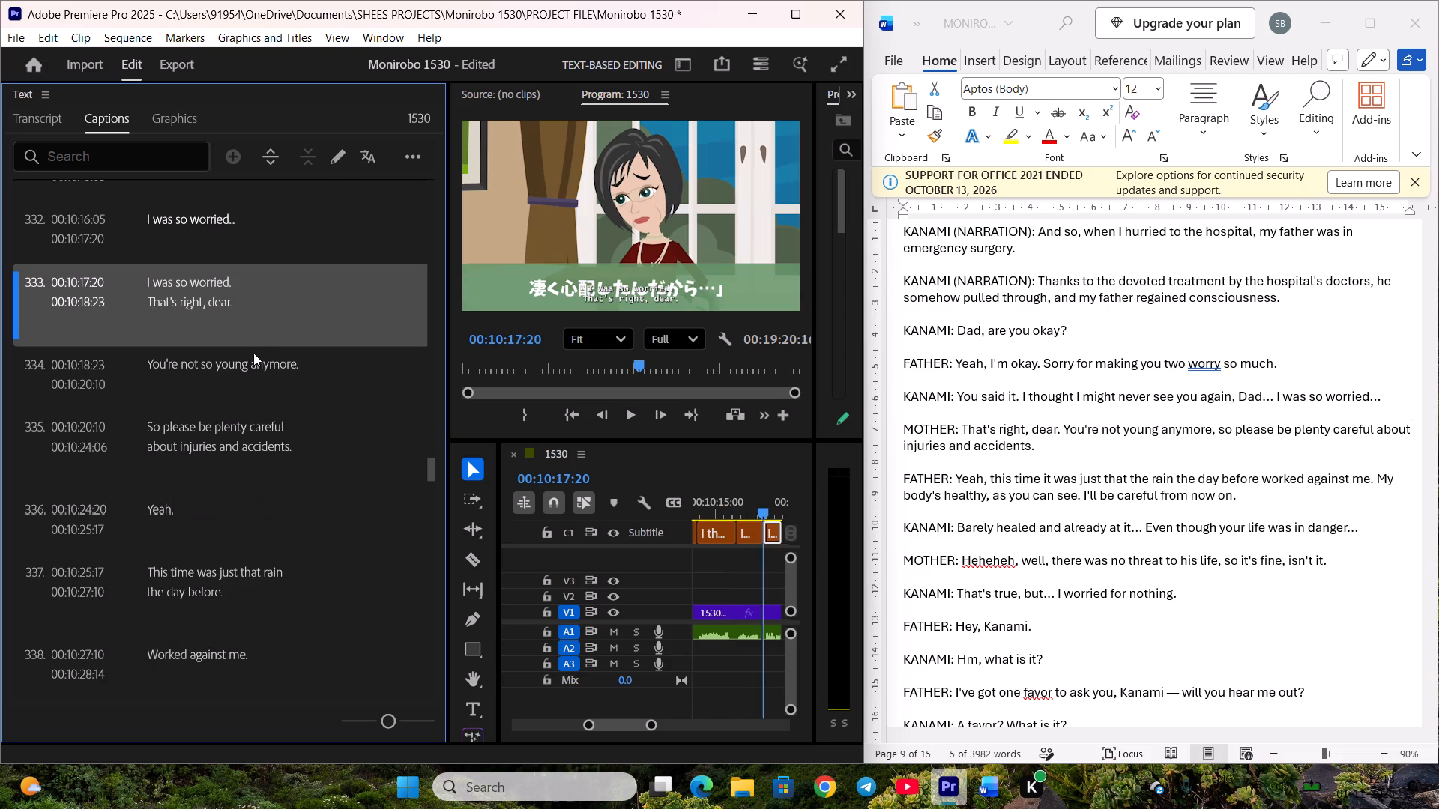
pyautogui.click(1438, 324)
pyautogui.scroll(-1, 1123, 384)
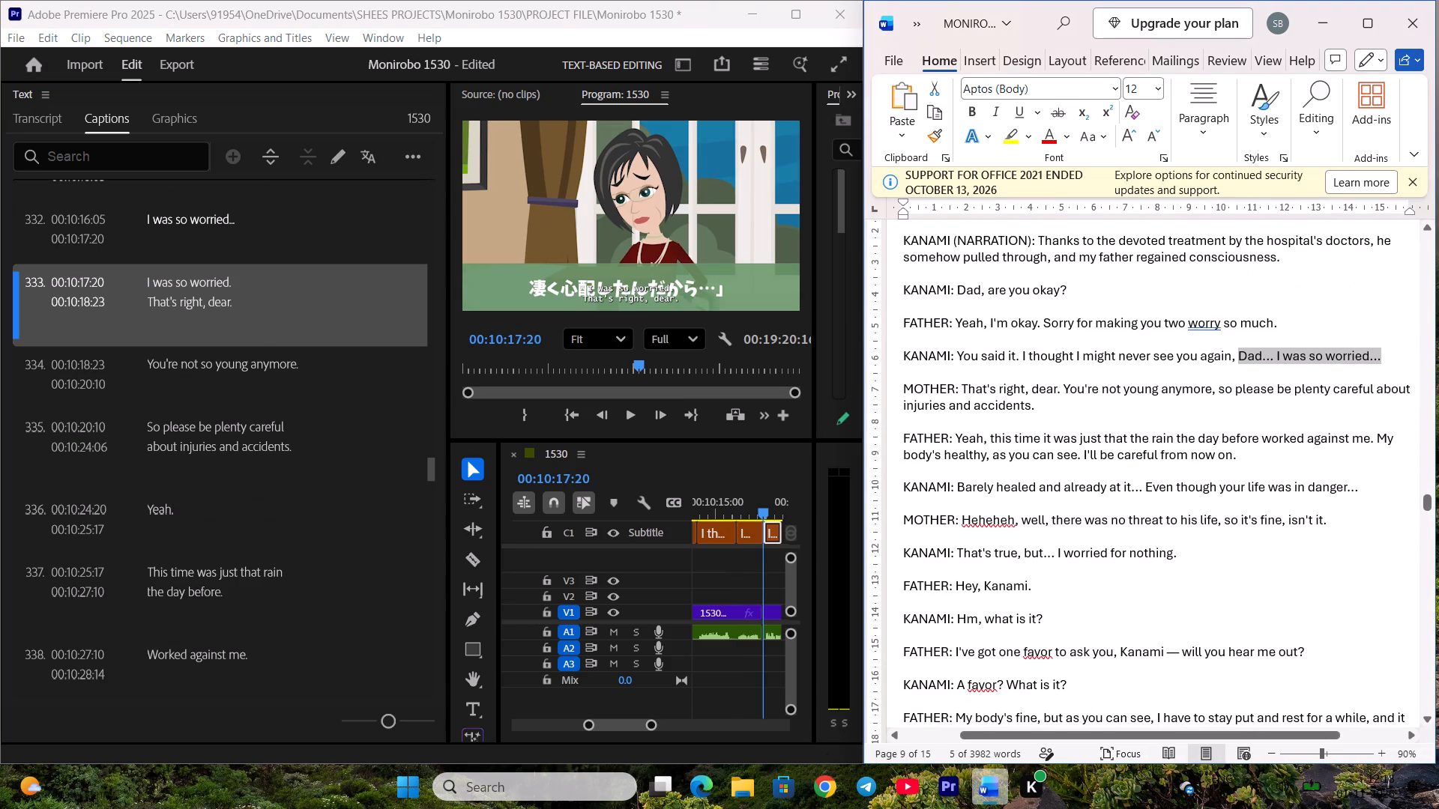
pyautogui.moveTo(963, 387); pyautogui.dragTo(1059, 390)
pyautogui.hotkey('ctrl', 'c')
pyautogui.doubleClick(265, 306)
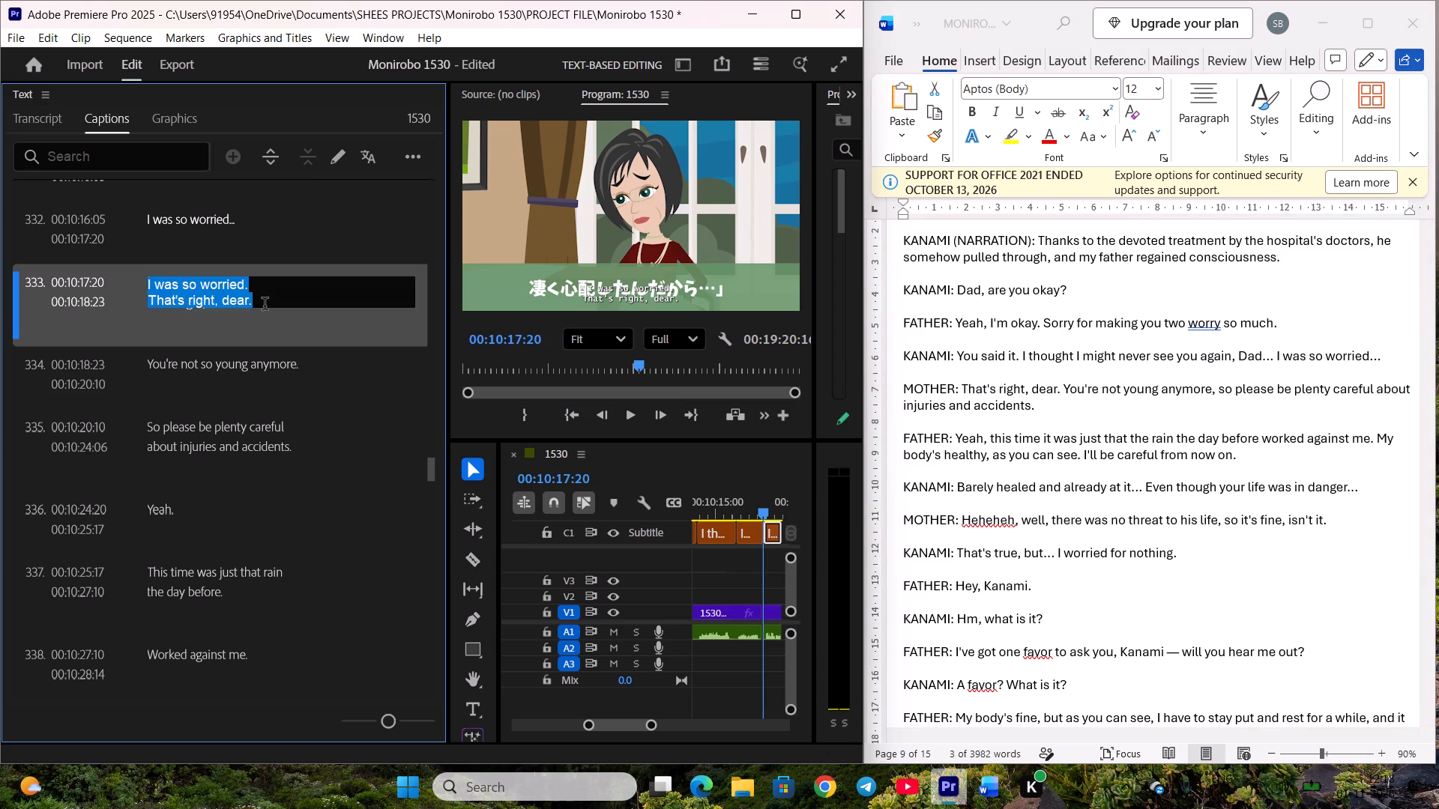
pyautogui.hotkey('ctrl', 'v')
pyautogui.click(262, 390)
# Replace caption 334 with the mother's script text from Word, trimmed to "You're not young anymore,".
pyautogui.scroll(-2, 271, 366)
pyautogui.click(904, 375)
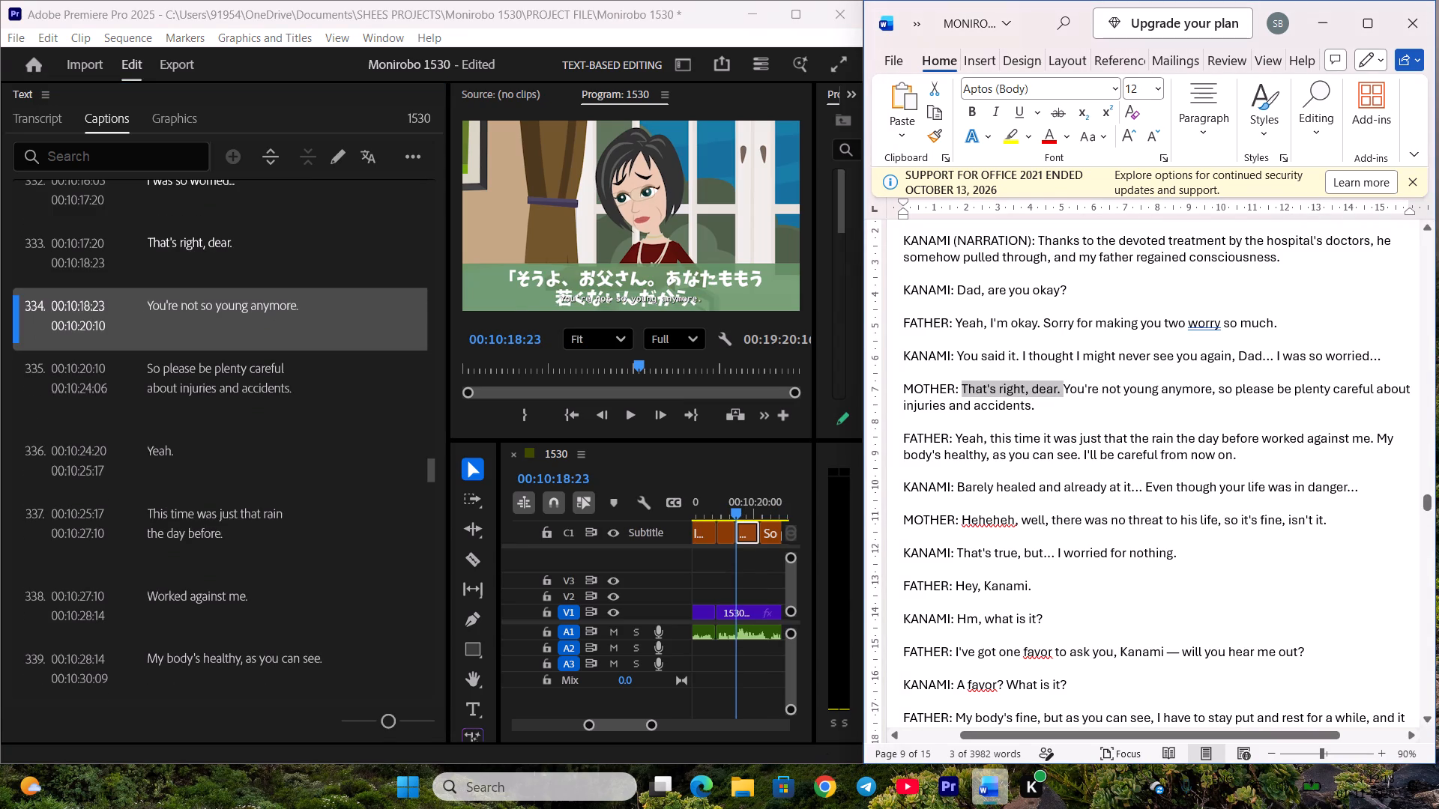
pyautogui.moveTo(1064, 387); pyautogui.dragTo(1222, 393)
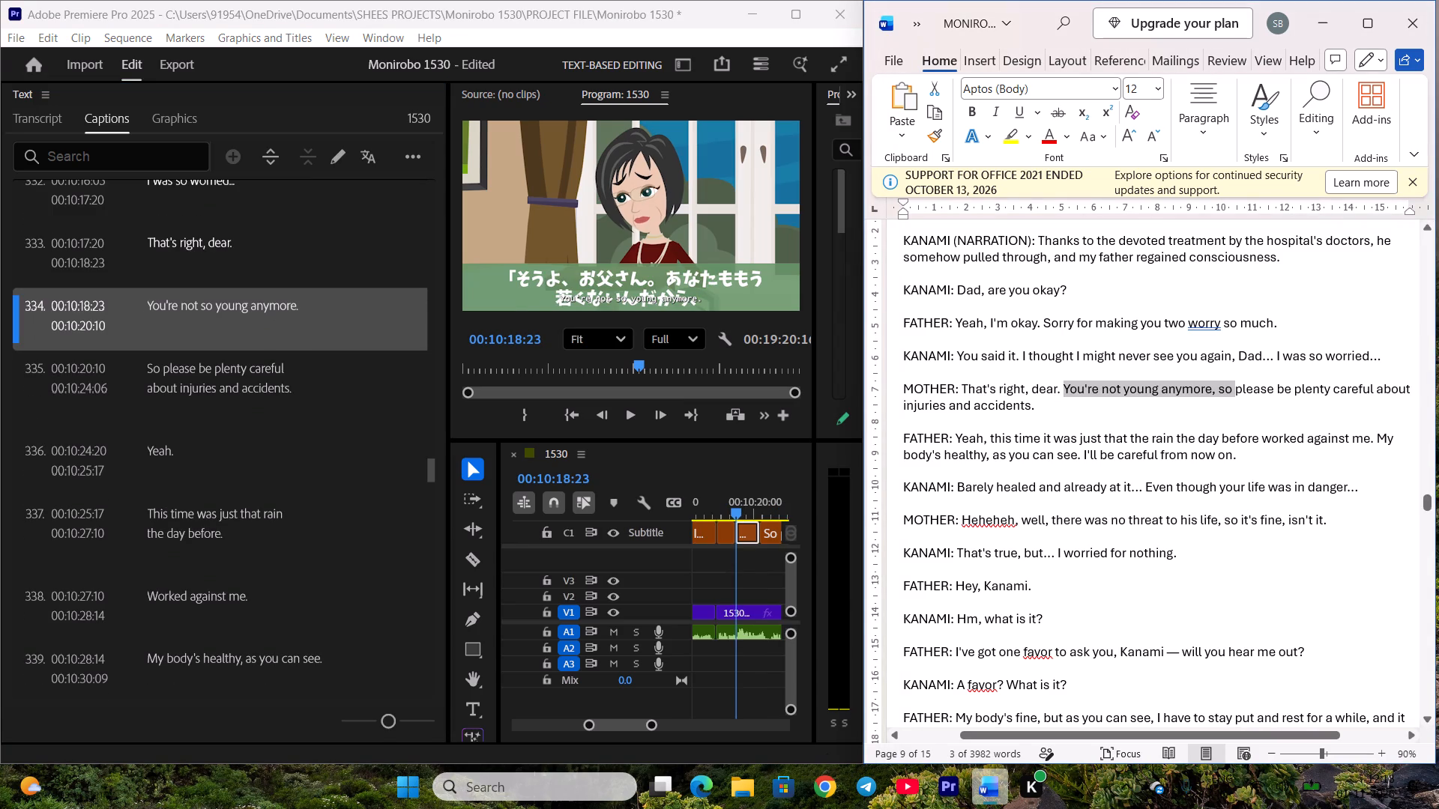
pyautogui.moveTo(1222, 393); pyautogui.dragTo(1223, 393)
pyautogui.hotkey('ctrl', 'c')
pyautogui.doubleClick(269, 315)
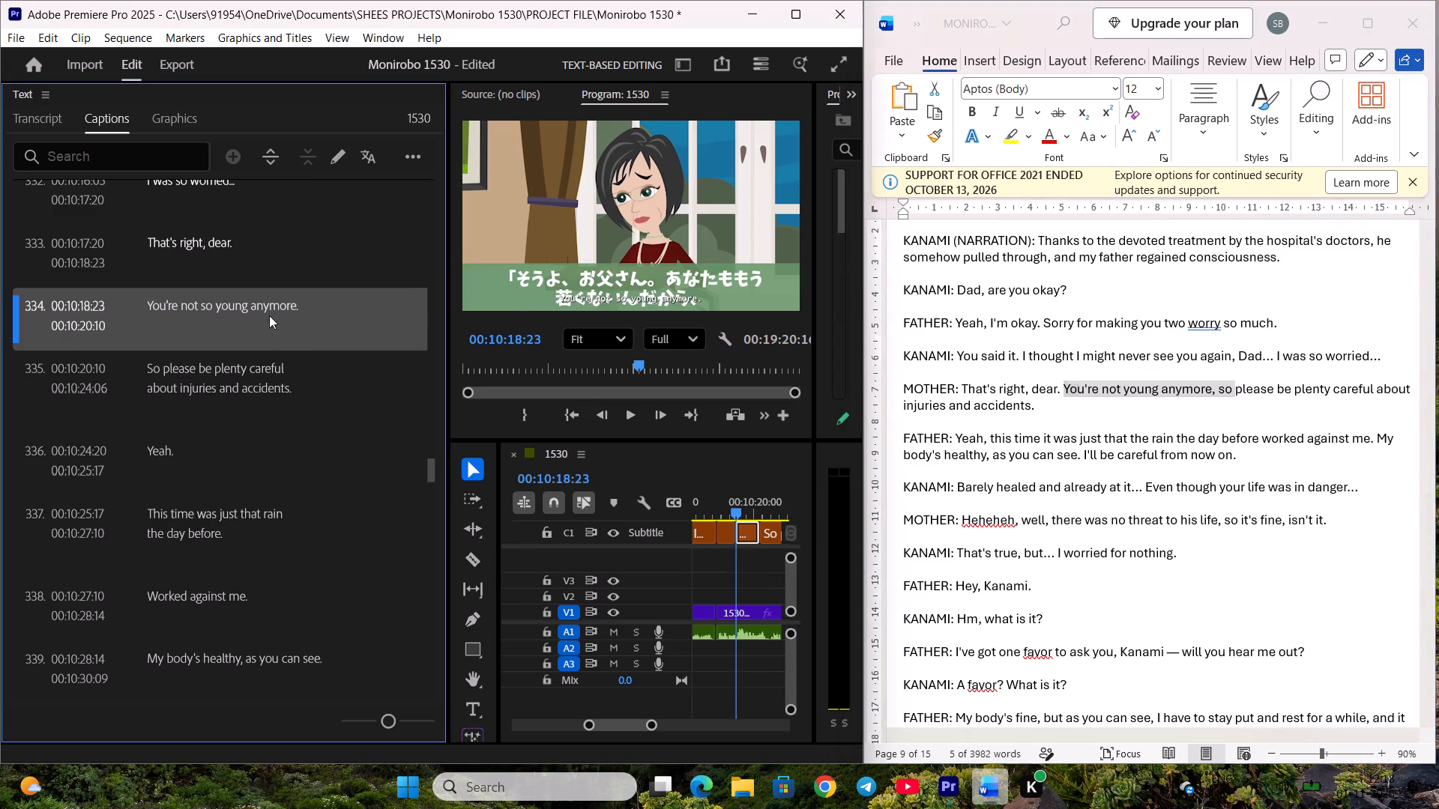
pyautogui.hotkey('ctrl', 'v')
pyautogui.press('BackSpace')
pyautogui.press('BackSpace')
pyautogui.press('BackSpace')
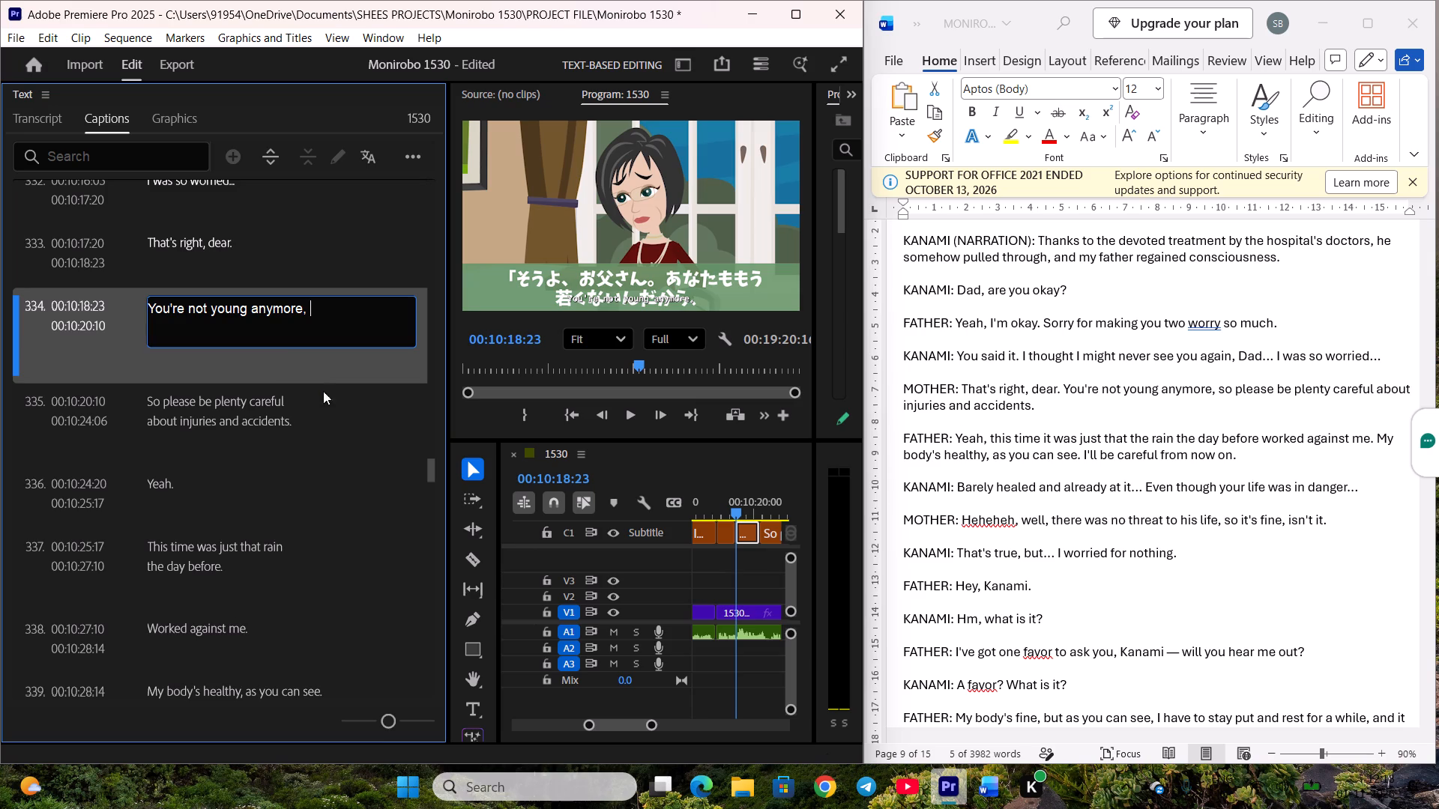
pyautogui.press('BackSpace')
pyautogui.click(325, 433)
# Replace caption 335 with "so please be plenty careful about injuries and accidents." copied from the script, and save the project.
pyautogui.scroll(-4, 325, 416)
pyautogui.click(1154, 337)
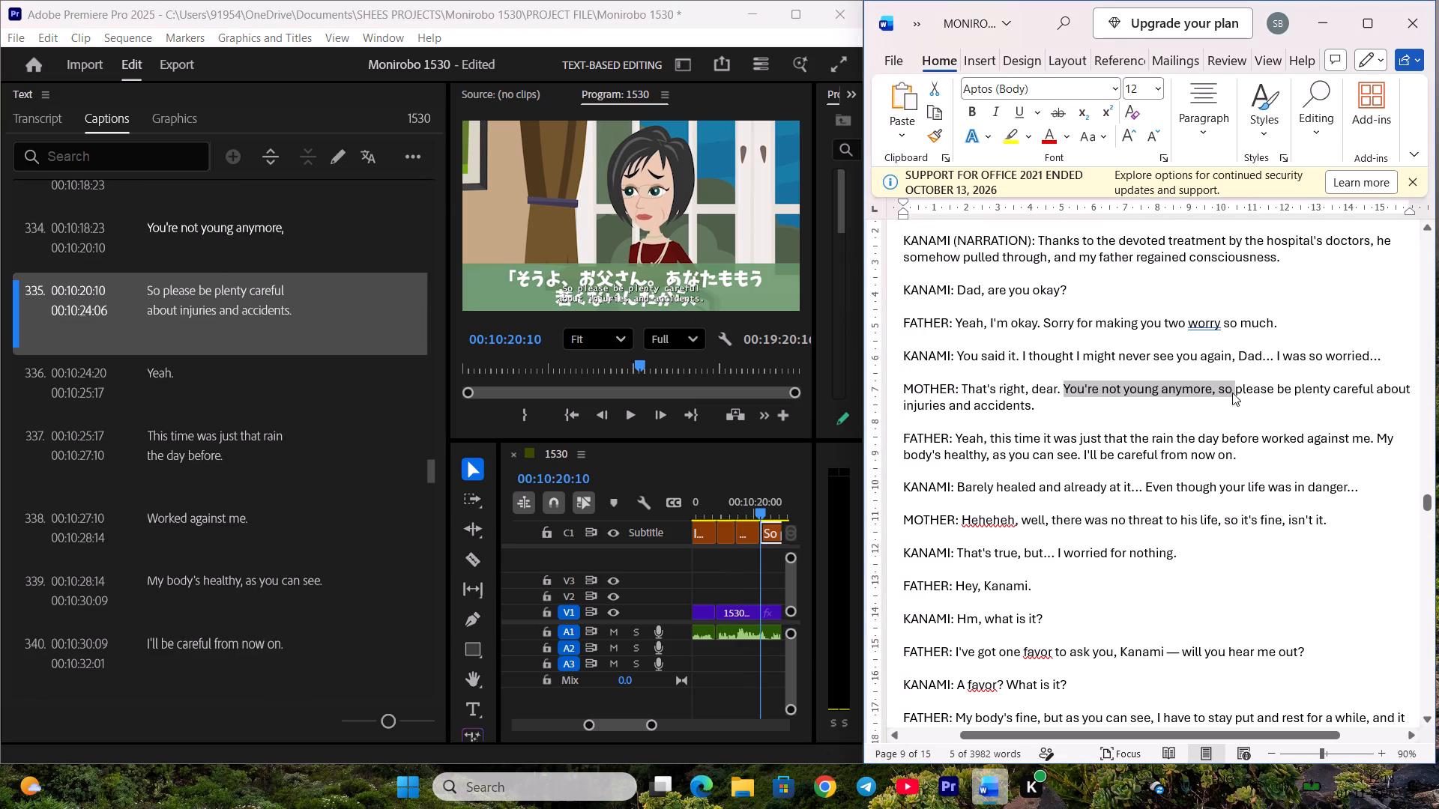
pyautogui.click(1219, 389)
pyautogui.moveTo(1219, 389); pyautogui.dragTo(1228, 403)
pyautogui.hotkey('ctrl', 'c')
pyautogui.doubleClick(302, 301)
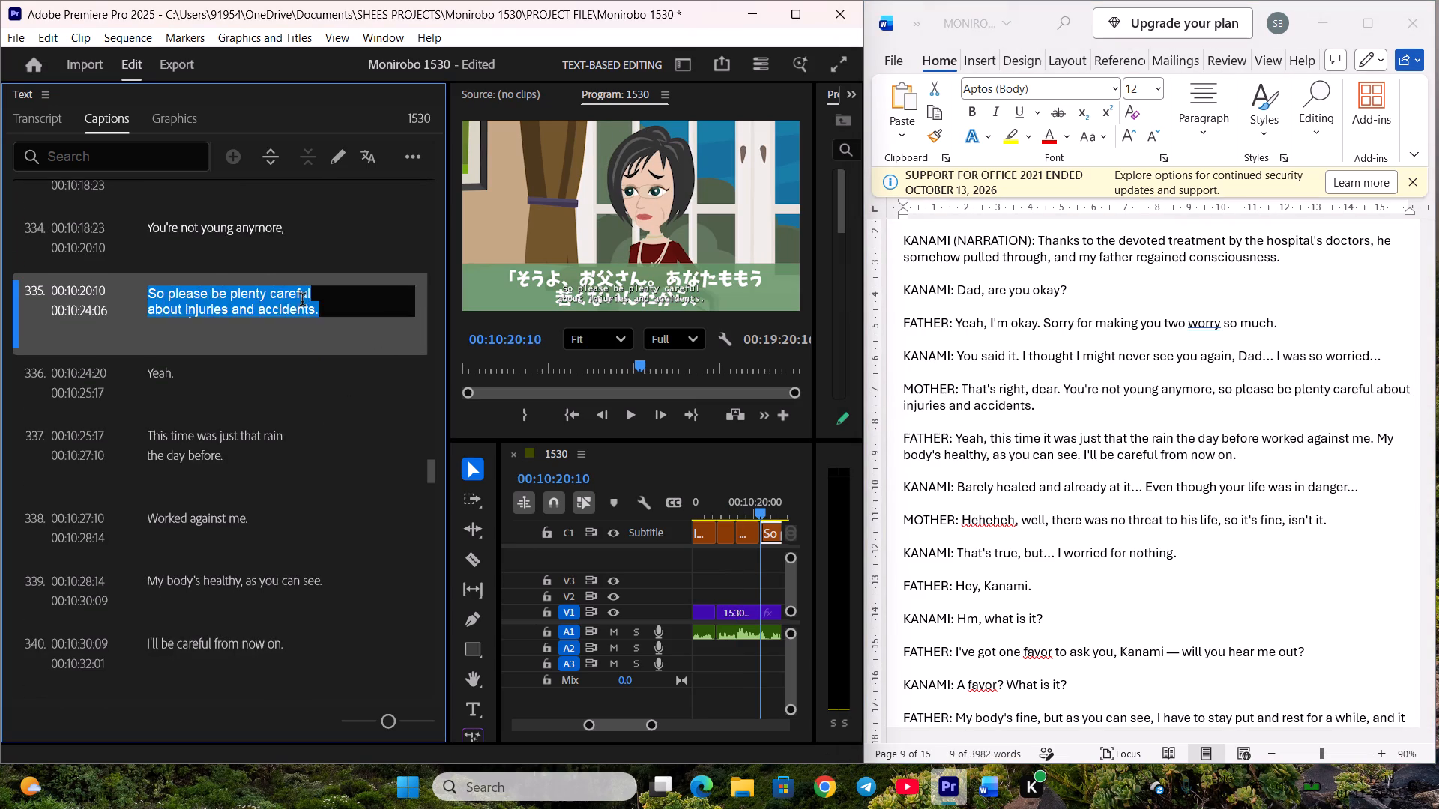
pyautogui.hotkey('ctrl', 'v')
pyautogui.click(306, 395)
pyautogui.scroll(-3, 306, 366)
pyautogui.hotkey('ctrl', 's')
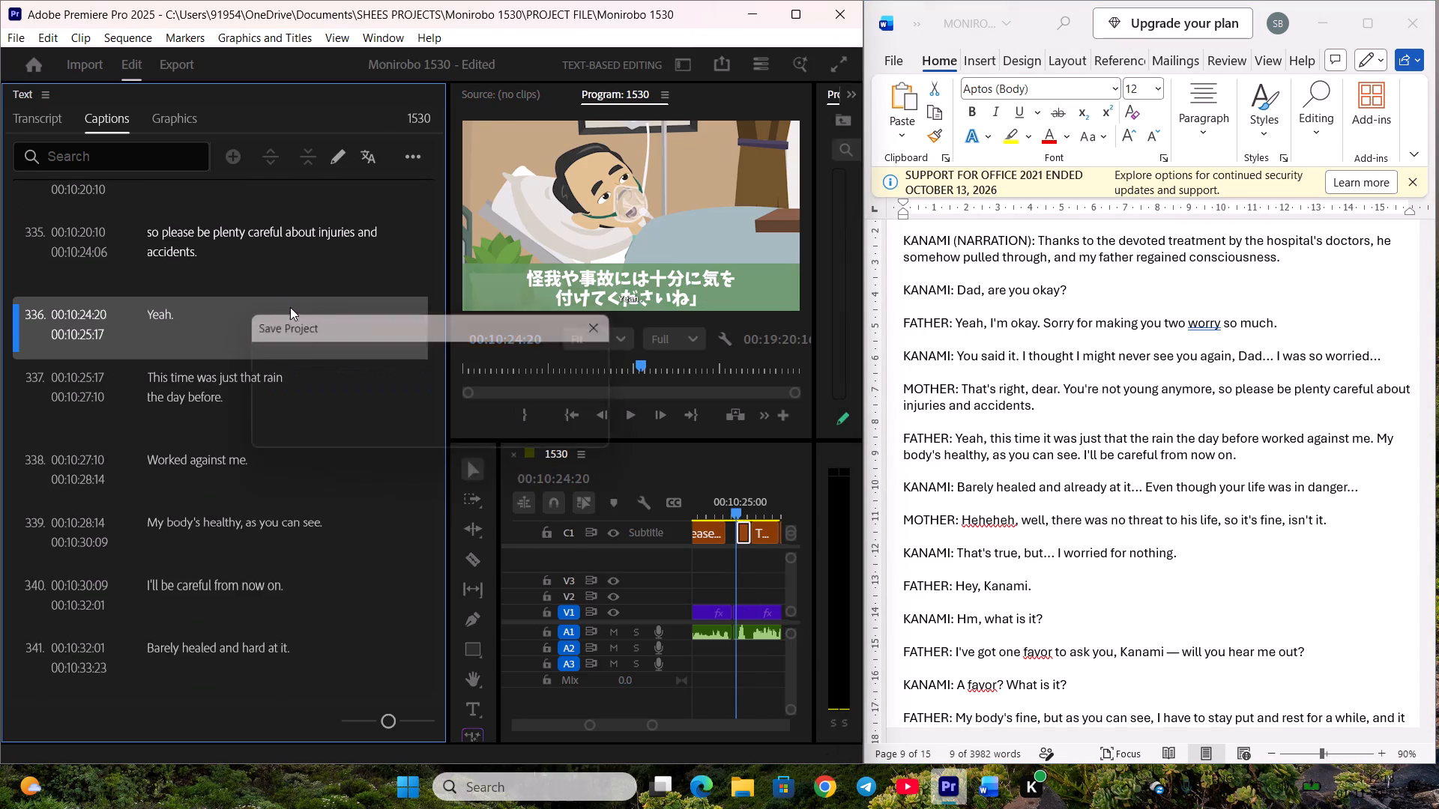
# Change the ending punctuation of caption 336 so it reads "Yeah,".
pyautogui.doubleClick(289, 307)
pyautogui.click(319, 313)
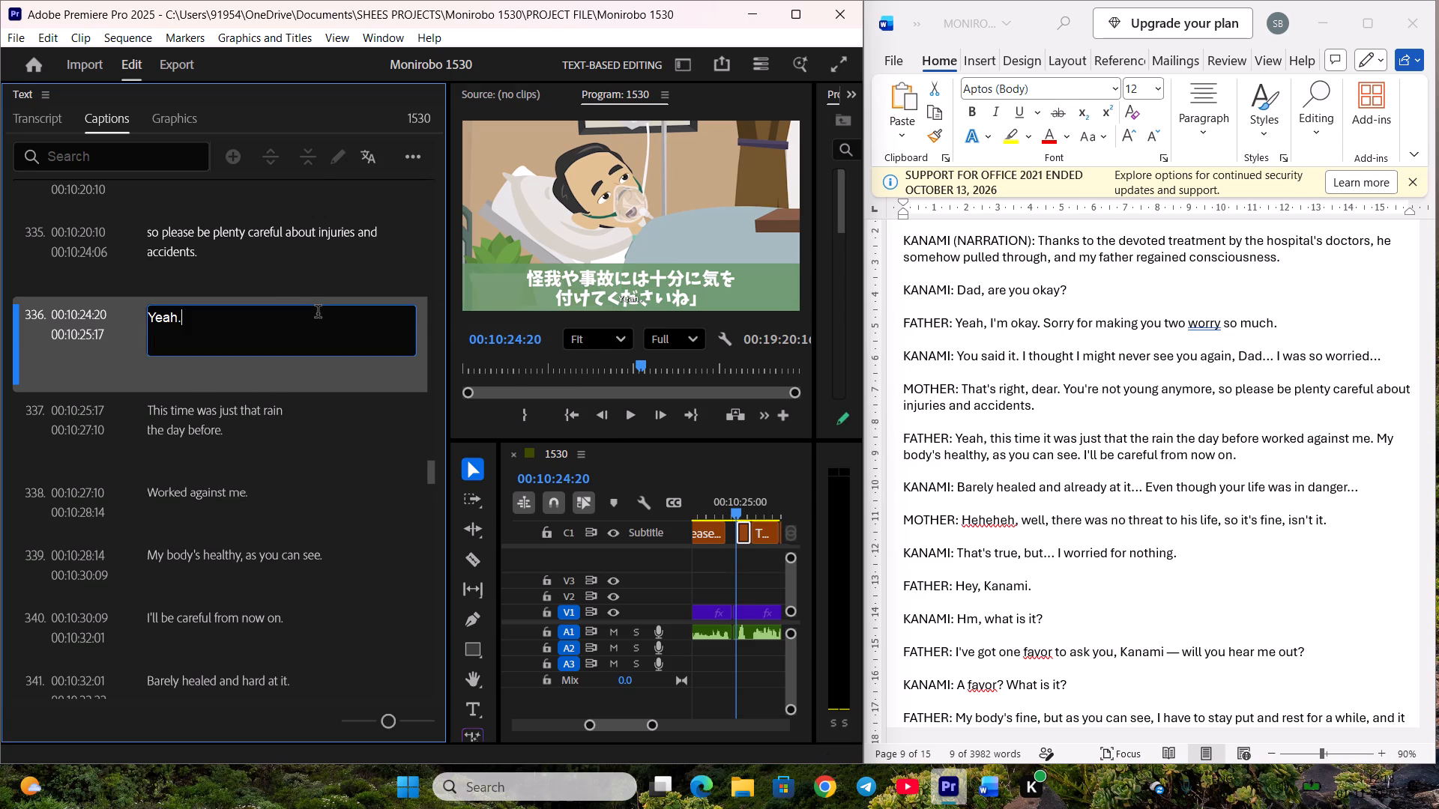
pyautogui.press('BackSpace')
pyautogui.press(',')
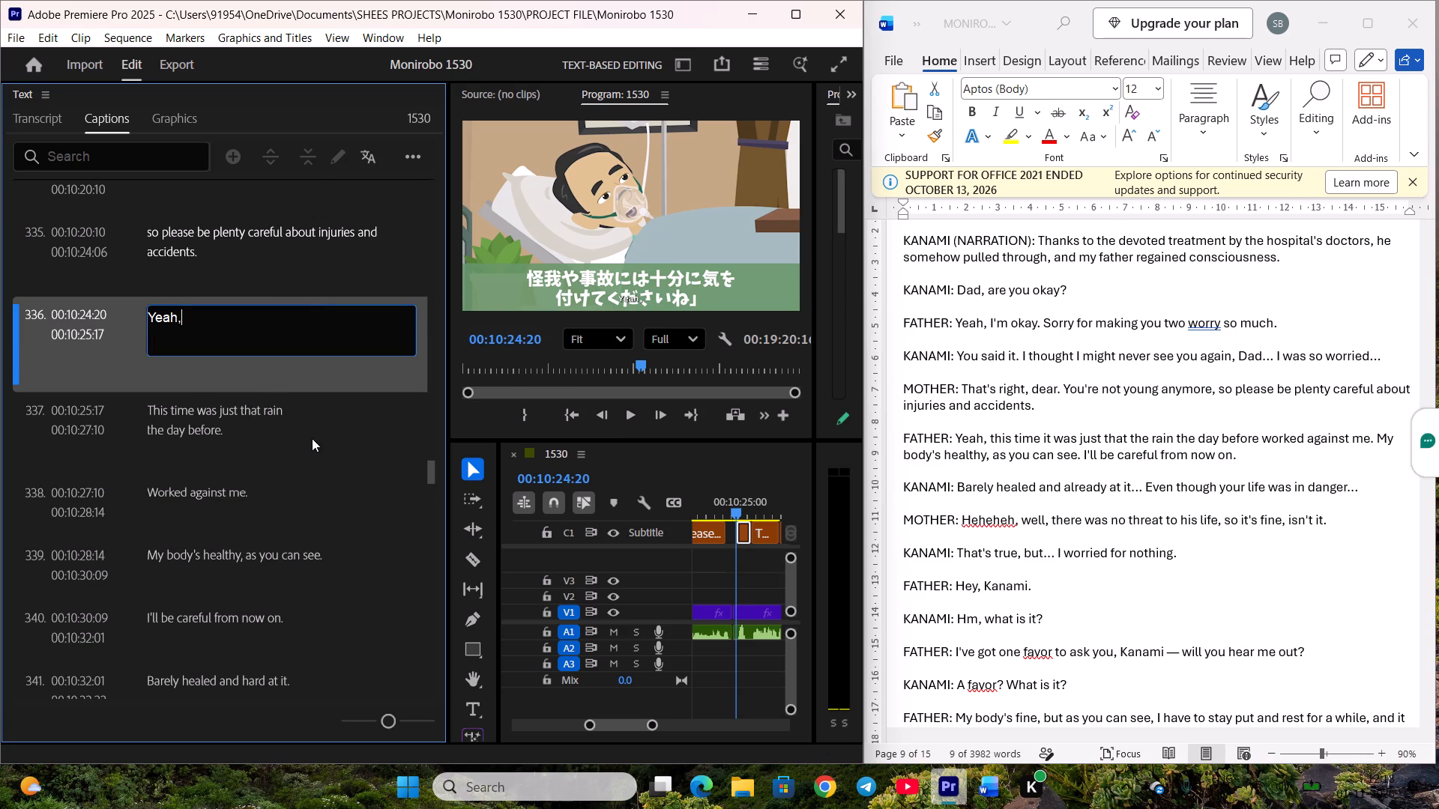
pyautogui.click(312, 435)
# Replace caption 337 with the father's script text "this time it was just that the rain the day before" copied from Word.
pyautogui.scroll(-3, 304, 422)
pyautogui.click(1308, 357)
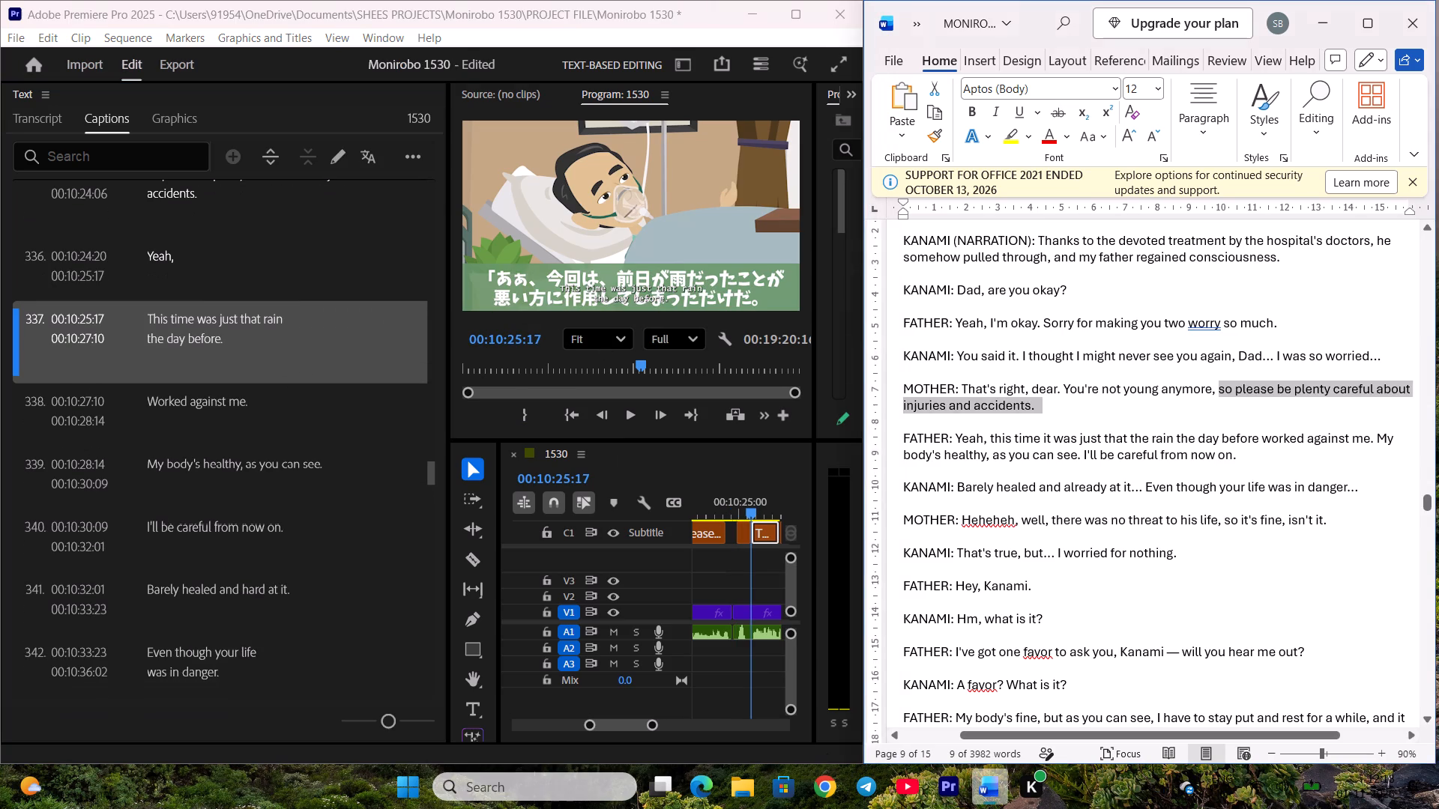
pyautogui.scroll(-1, 1250, 335)
pyautogui.scroll(-1, 1055, 333)
pyautogui.moveTo(990, 360); pyautogui.dragTo(1076, 360)
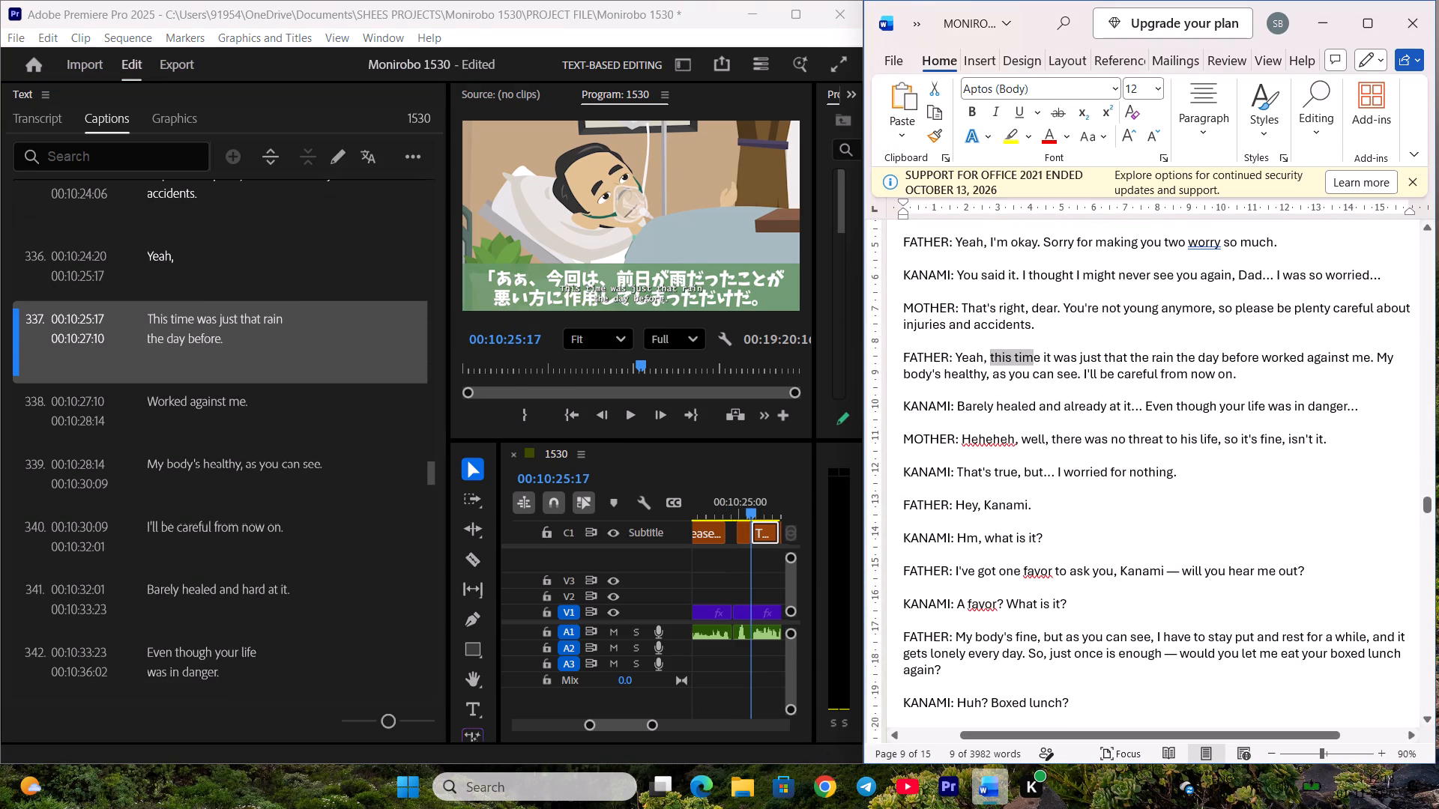
pyautogui.moveTo(1076, 360); pyautogui.dragTo(1309, 358)
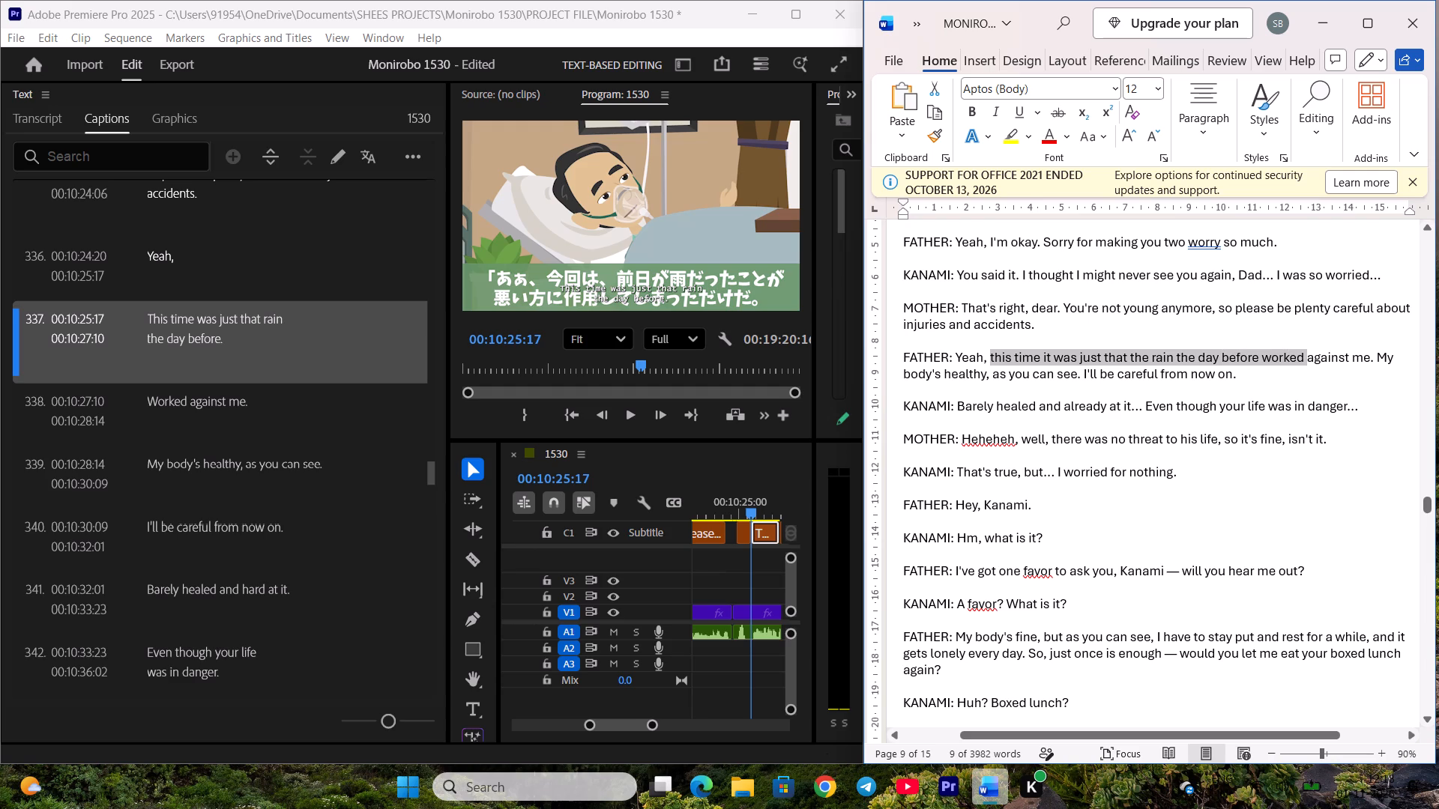
pyautogui.moveTo(1309, 358); pyautogui.dragTo(1260, 360)
pyautogui.hotkey('ctrl', 'c')
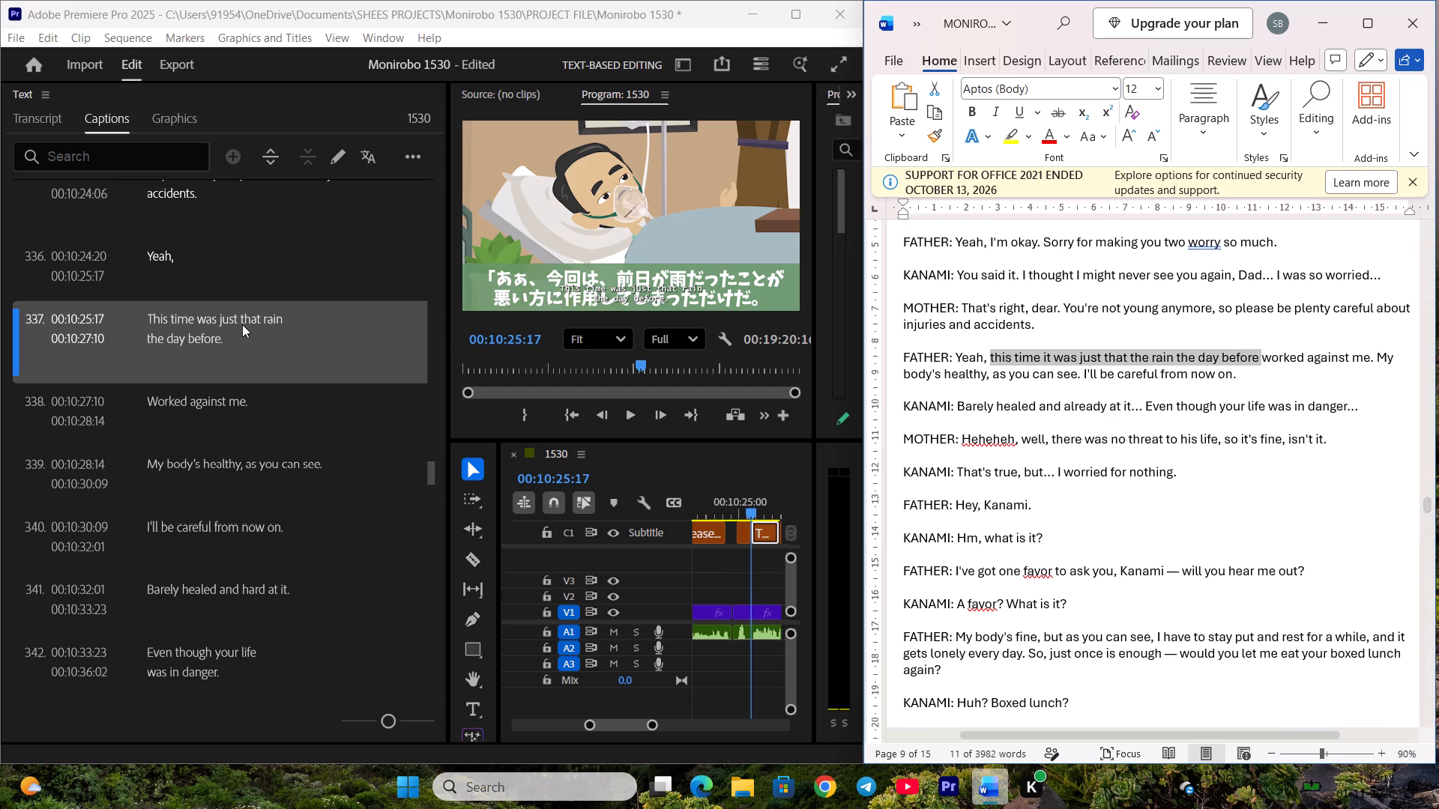
pyautogui.doubleClick(277, 322)
pyautogui.hotkey('ctrl', 'v')
pyautogui.click(286, 421)
# Replace caption 339 with the father's script text "My body's healthy, as you can see." copied from Word.
pyautogui.scroll(-4, 283, 401)
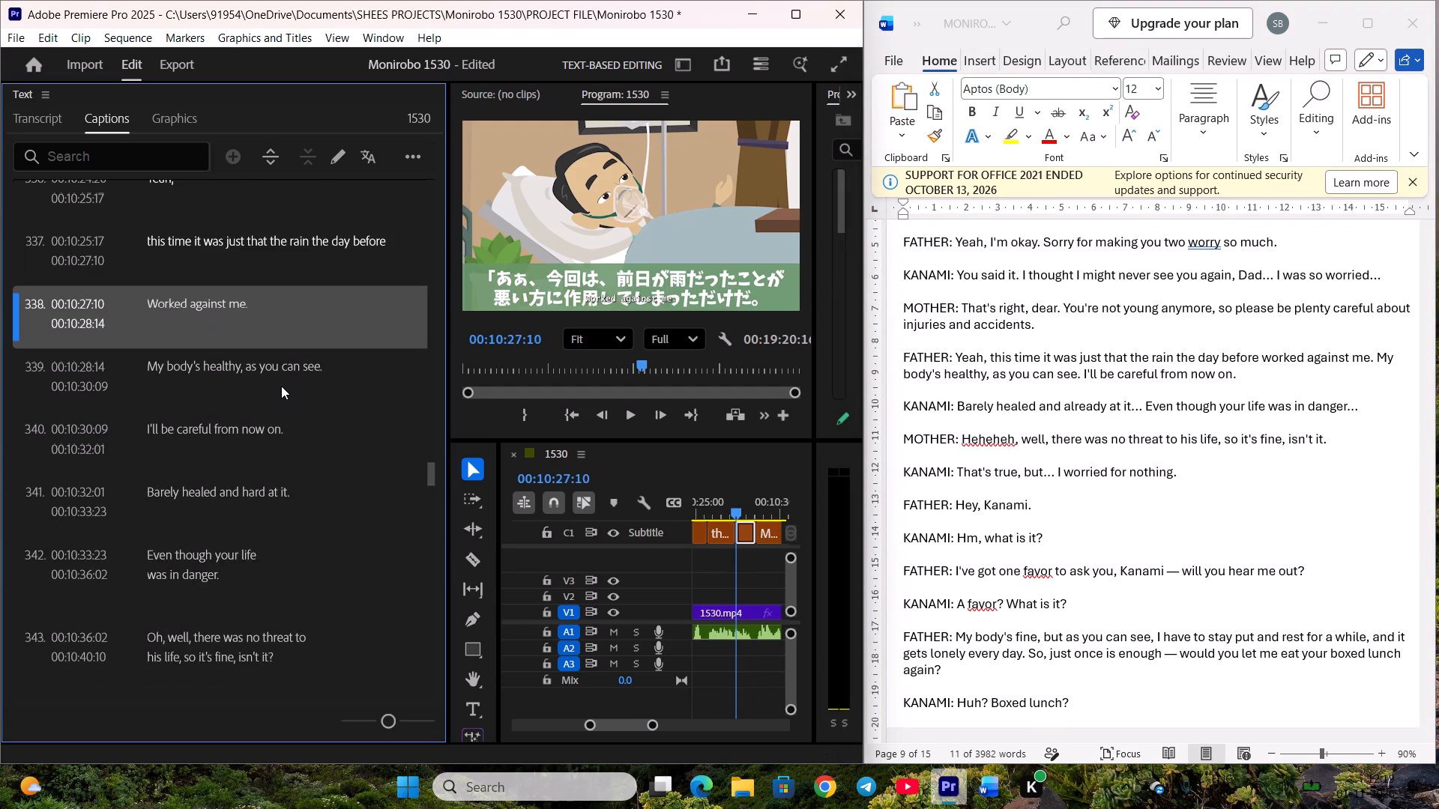
pyautogui.click(281, 386)
pyautogui.scroll(-1, 281, 366)
pyautogui.click(236, 351)
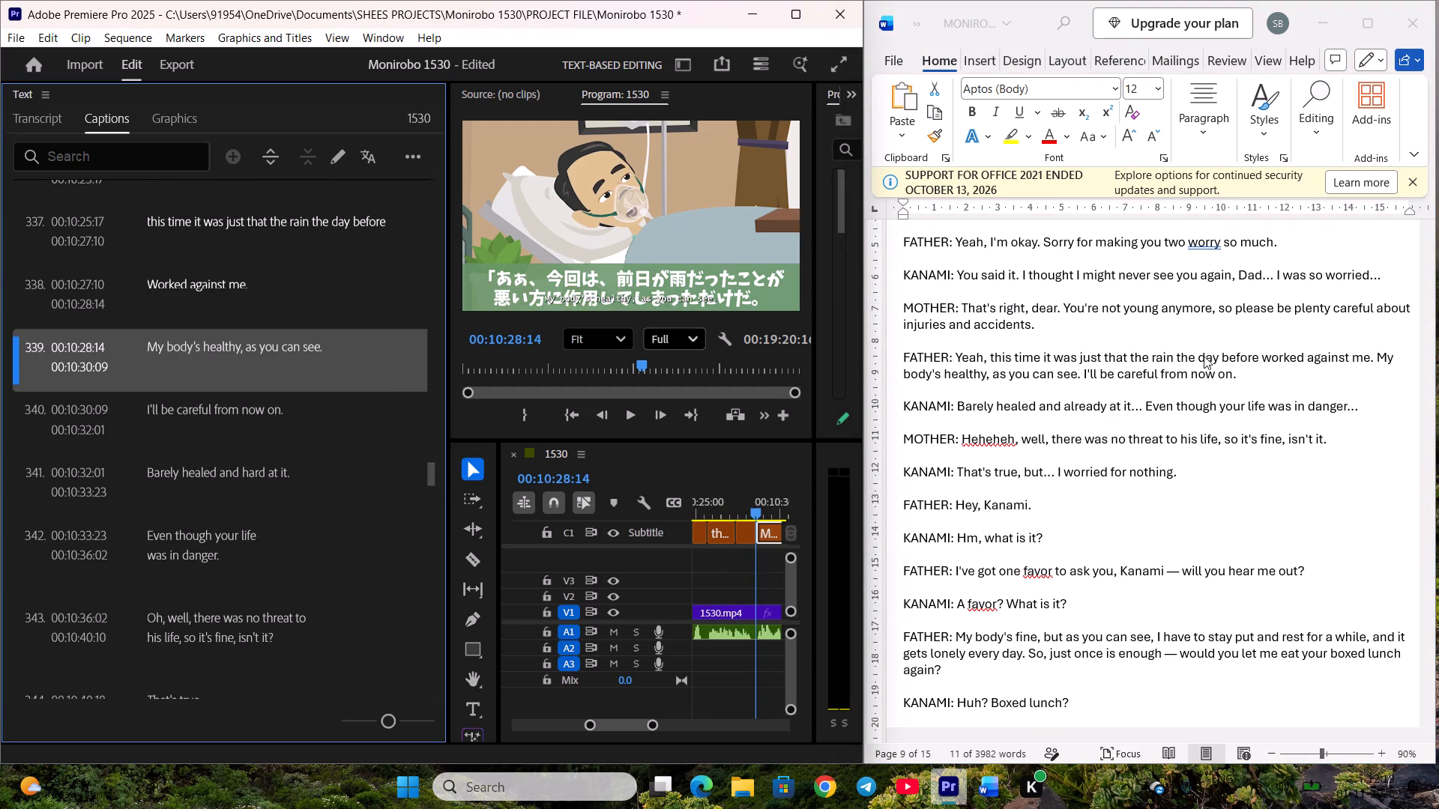
pyautogui.click(1214, 358)
pyautogui.moveTo(1380, 353); pyautogui.dragTo(1234, 379)
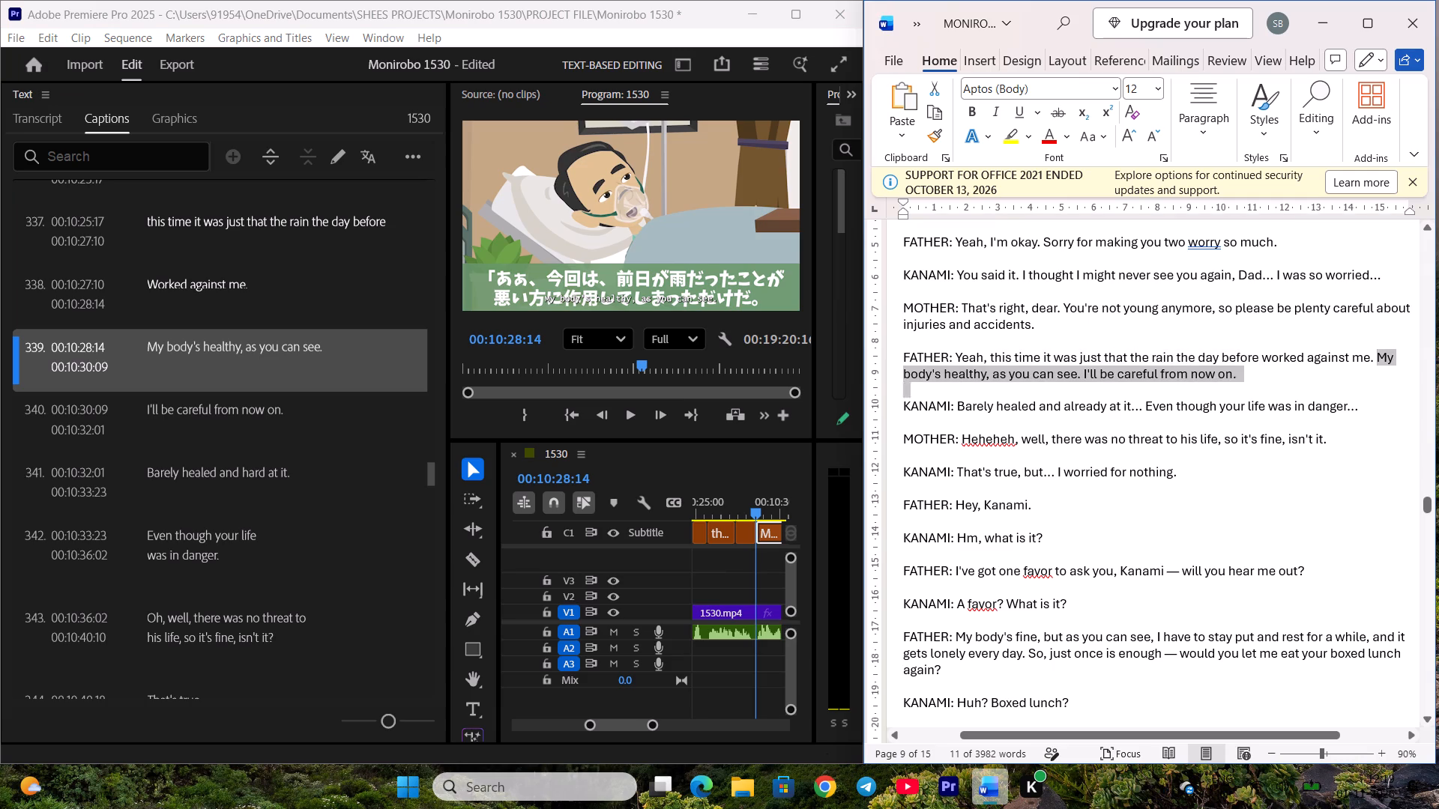
pyautogui.moveTo(1234, 379); pyautogui.dragTo(1081, 372)
pyautogui.hotkey('ctrl', 'c')
pyautogui.doubleClick(215, 352)
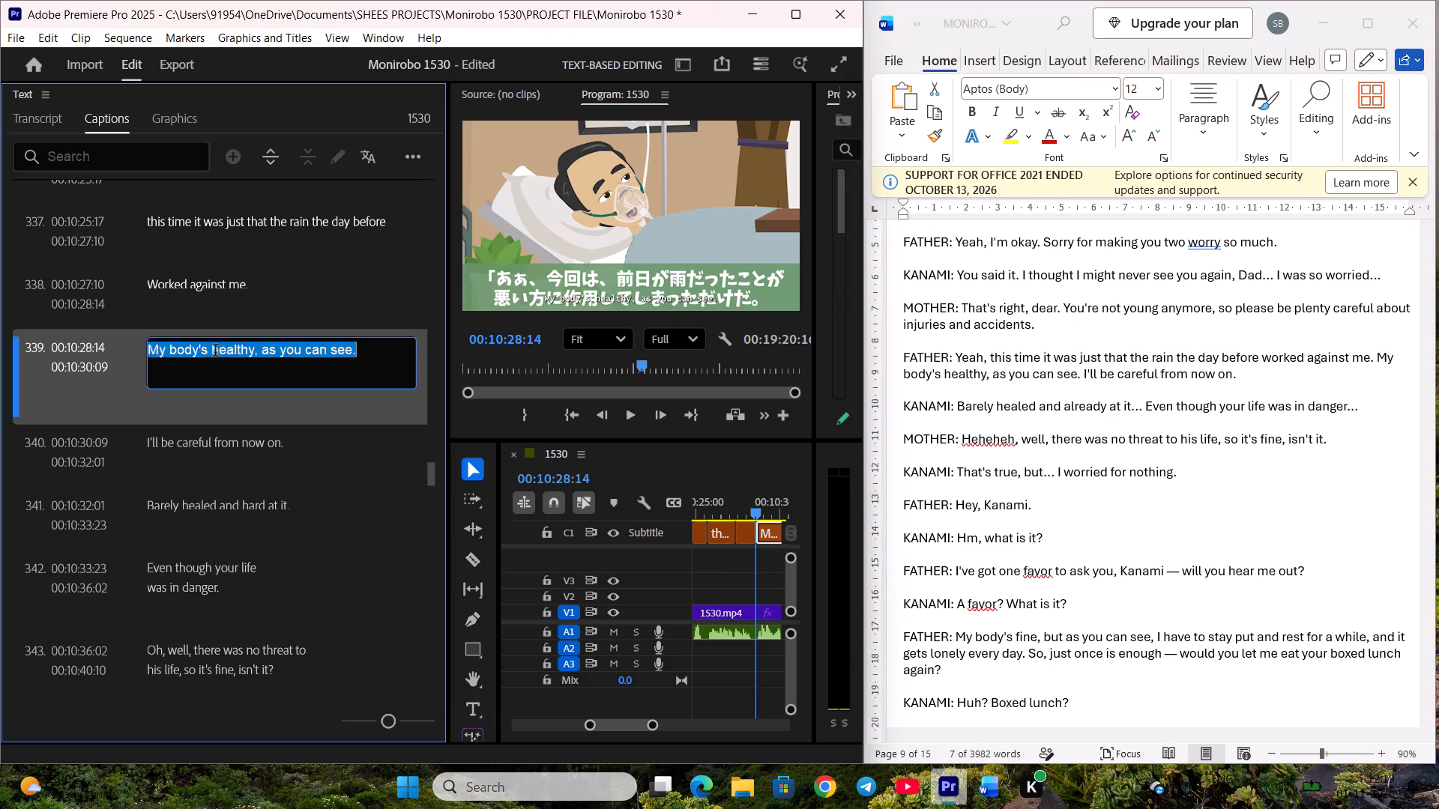
pyautogui.hotkey('ctrl', 'v')
pyautogui.moveTo(234, 444); pyautogui.dragTo(241, 436)
# Replace caption 340 with "I'll be careful from now on." copied from the Word script, and save the project.
pyautogui.scroll(-4, 253, 410)
pyautogui.click(1150, 402)
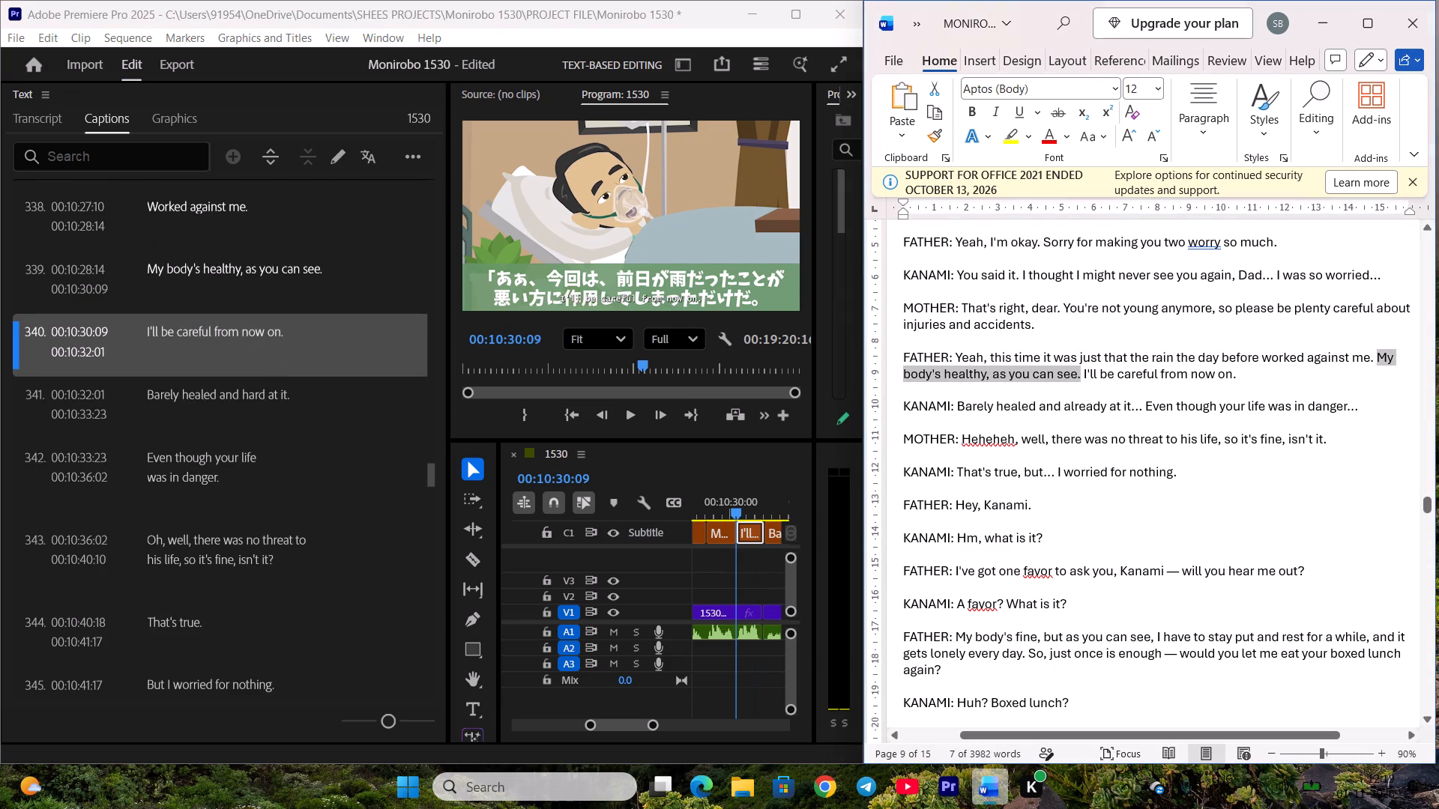
pyautogui.moveTo(1083, 380); pyautogui.dragTo(1242, 381)
pyautogui.hotkey('ctrl', 'c')
pyautogui.doubleClick(252, 340)
pyautogui.hotkey('ctrl', 'v')
pyautogui.click(270, 430)
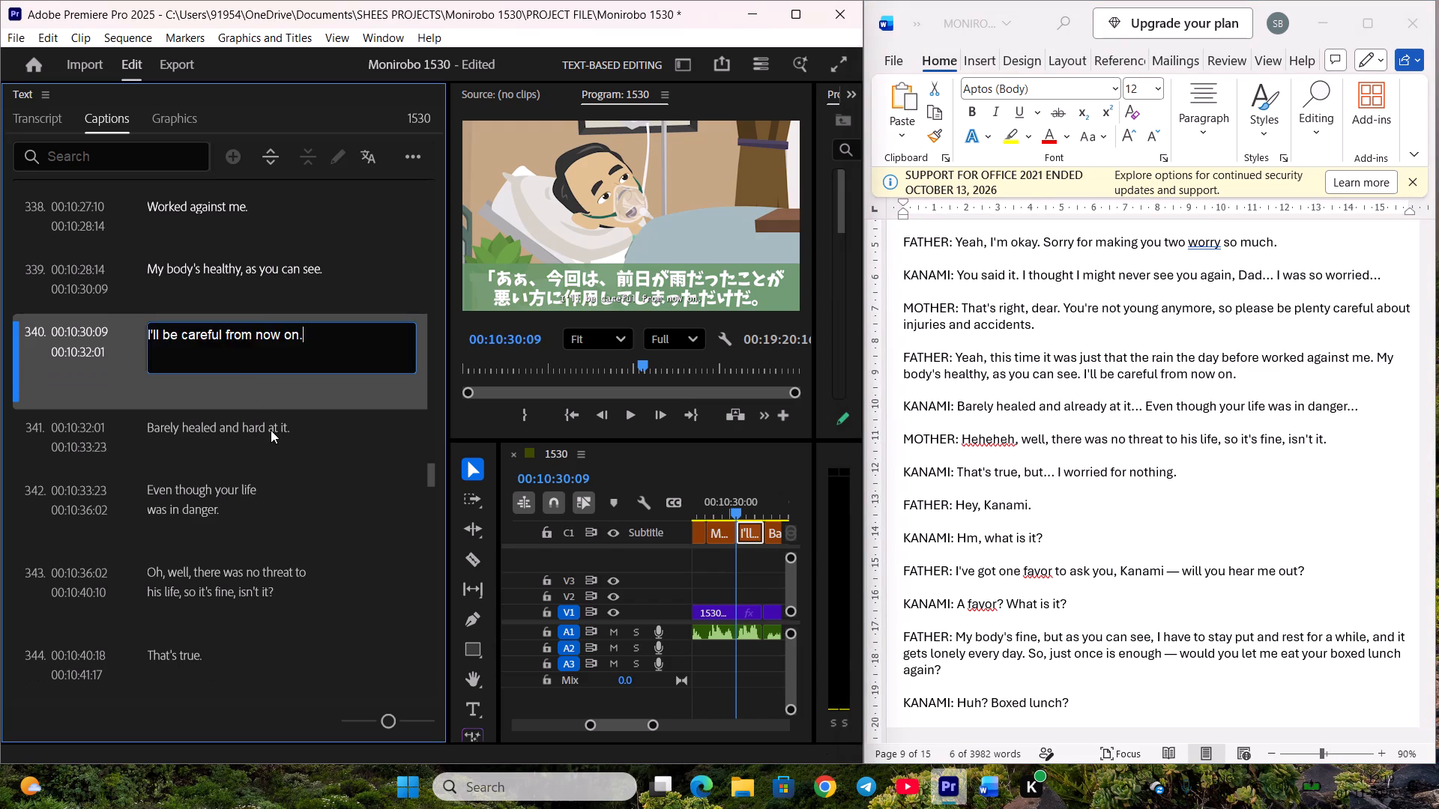
pyautogui.scroll(-4, 268, 418)
pyautogui.hotkey('ctrl', 's')
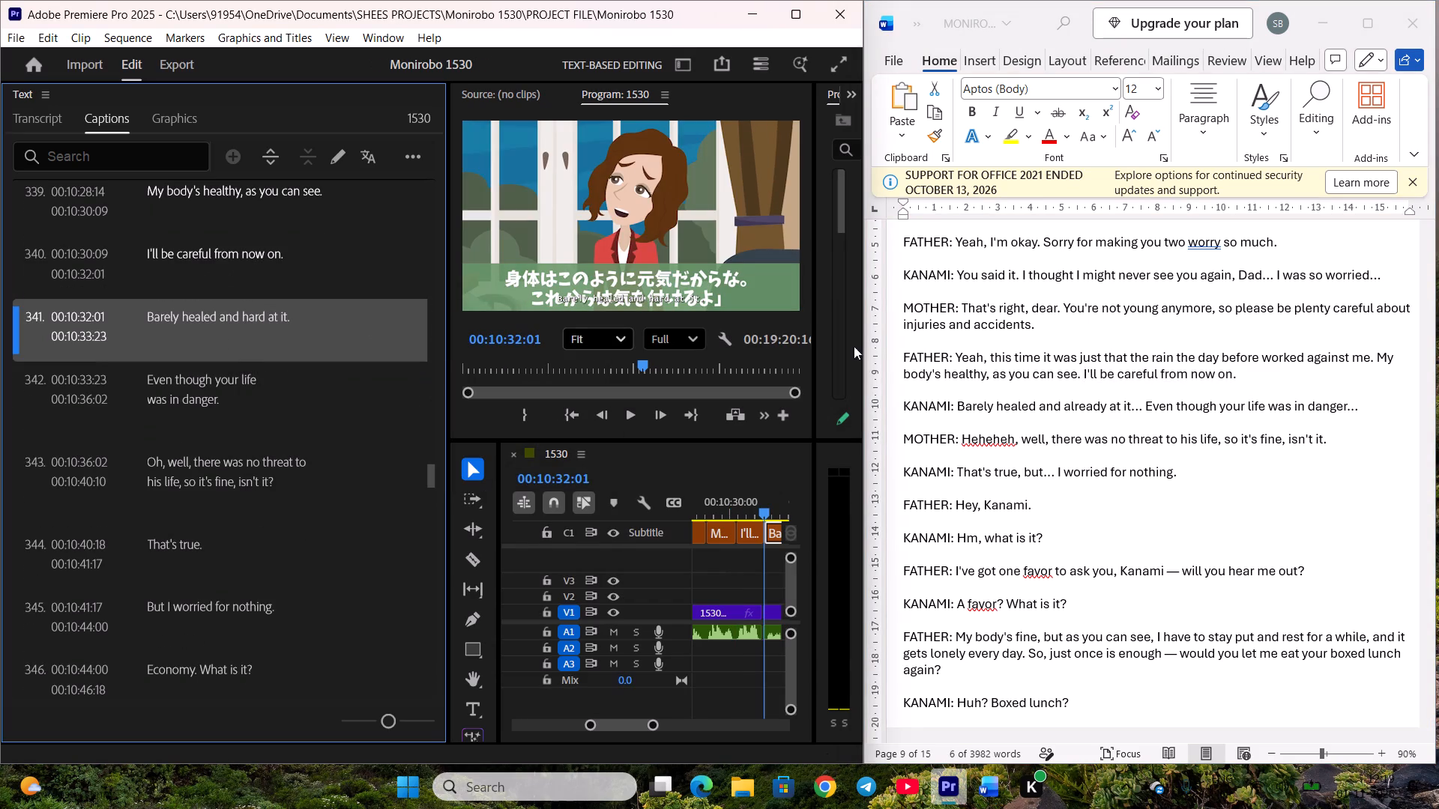
# Replace caption 341 with Kanami's script text "Barely healed and already at it..." copied from Word.
pyautogui.click(947, 351)
pyautogui.scroll(-1, 1063, 381)
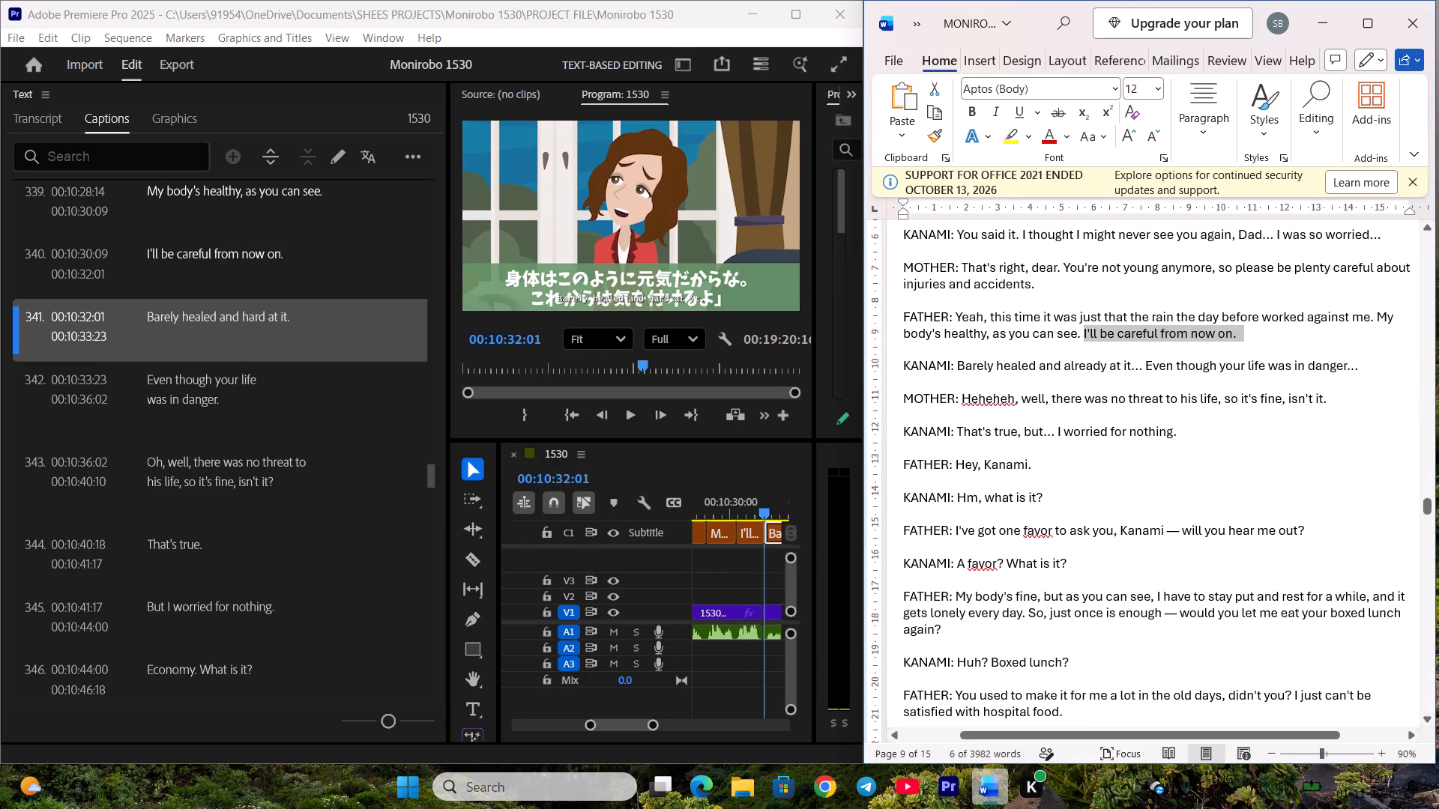
pyautogui.moveTo(959, 367); pyautogui.dragTo(1140, 365)
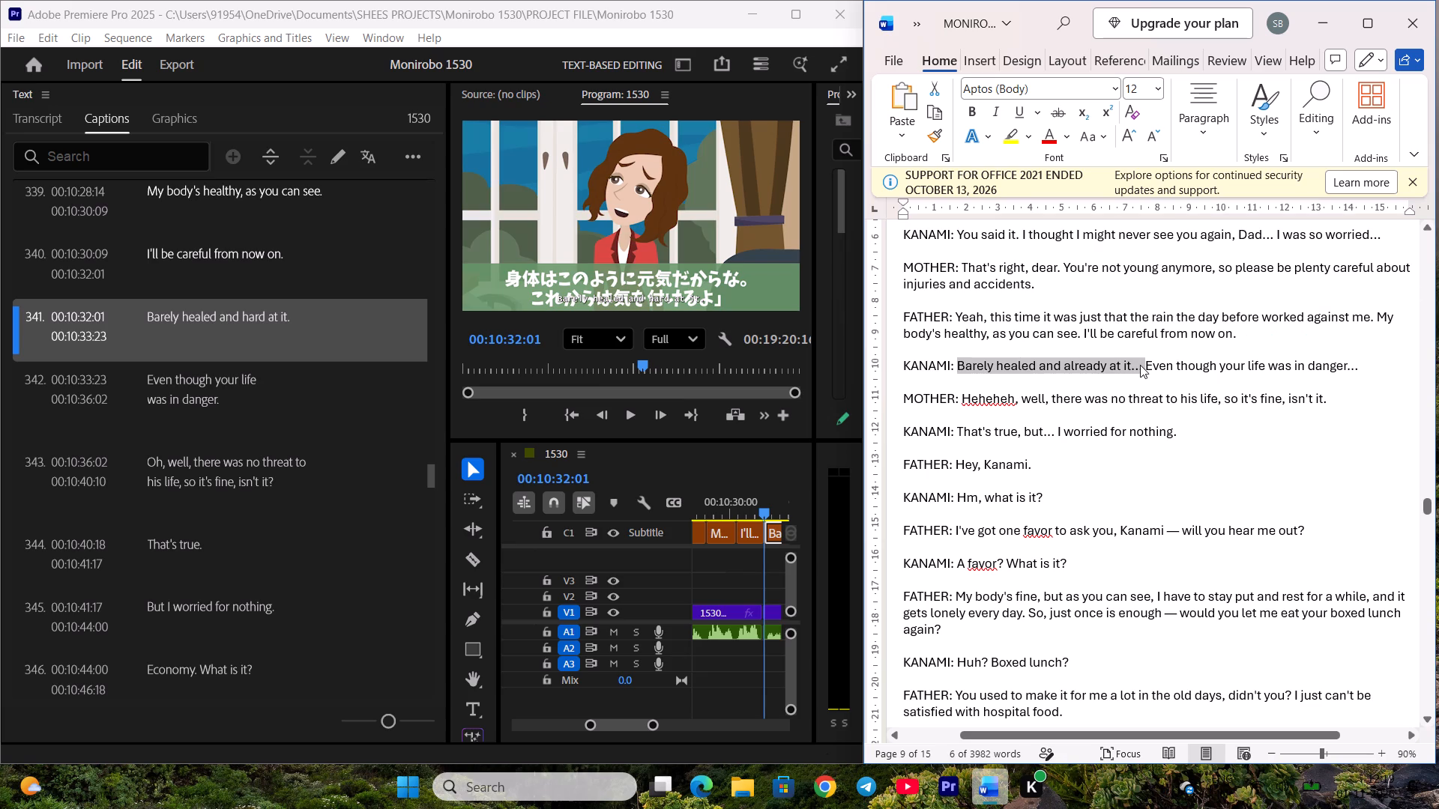
pyautogui.hotkey('ctrl', 'c')
pyautogui.doubleClick(316, 319)
pyautogui.hotkey('ctrl', 'v')
pyautogui.click(311, 424)
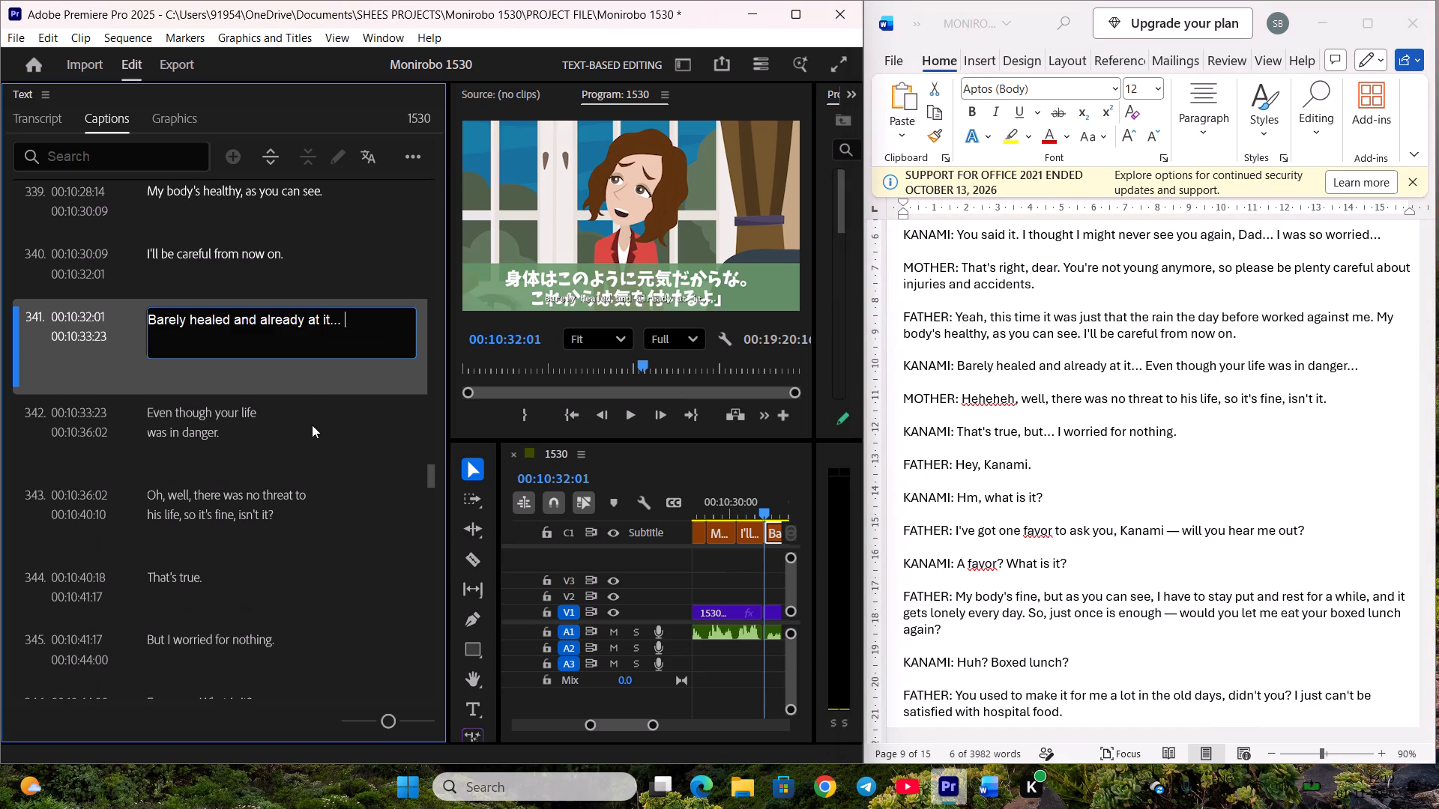
# Replace caption 342 with Kanami's script text "Even though your life was in danger..." copied from Word.
pyautogui.scroll(-4, 304, 375)
pyautogui.click(1300, 383)
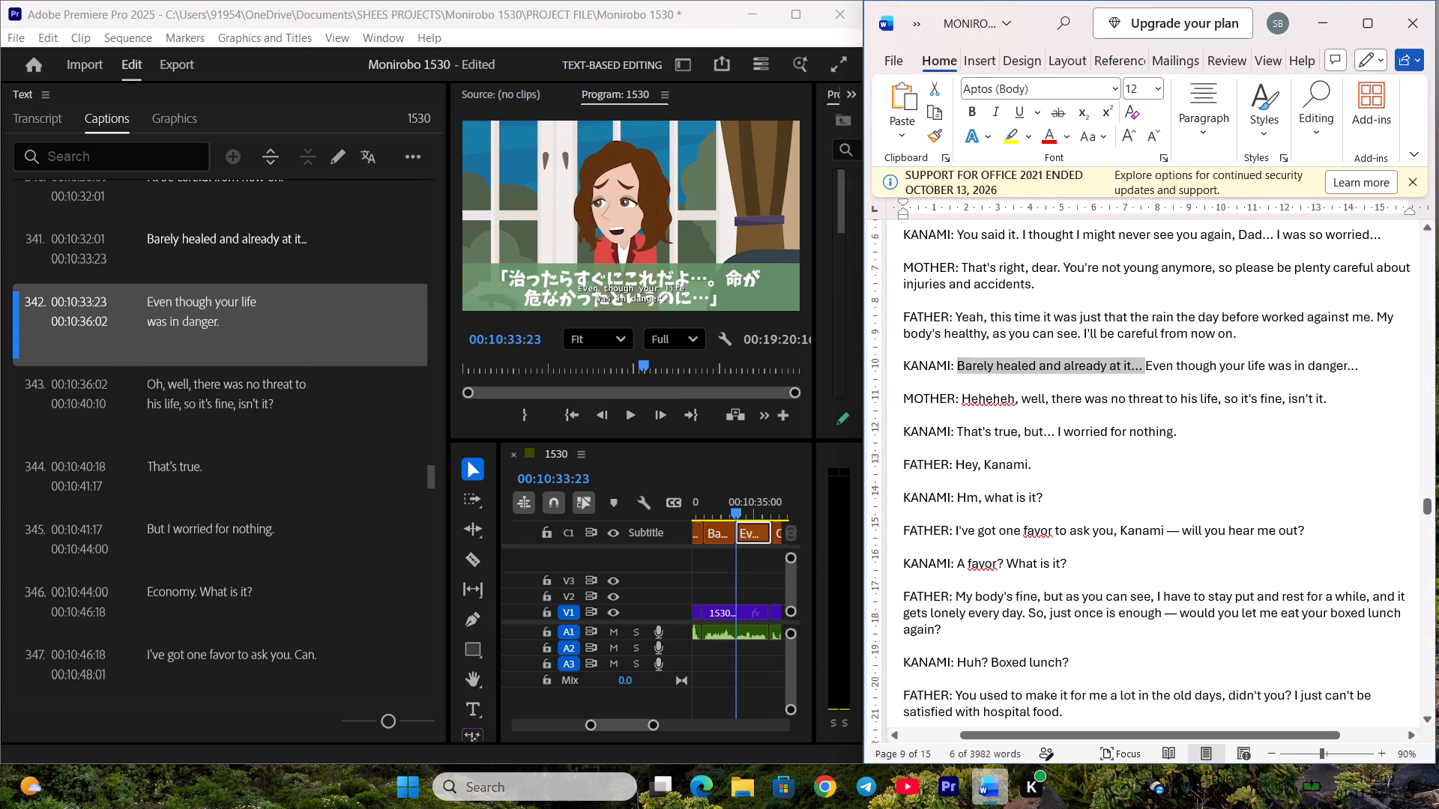
pyautogui.moveTo(1148, 366); pyautogui.dragTo(1356, 369)
pyautogui.hotkey('ctrl', 'c')
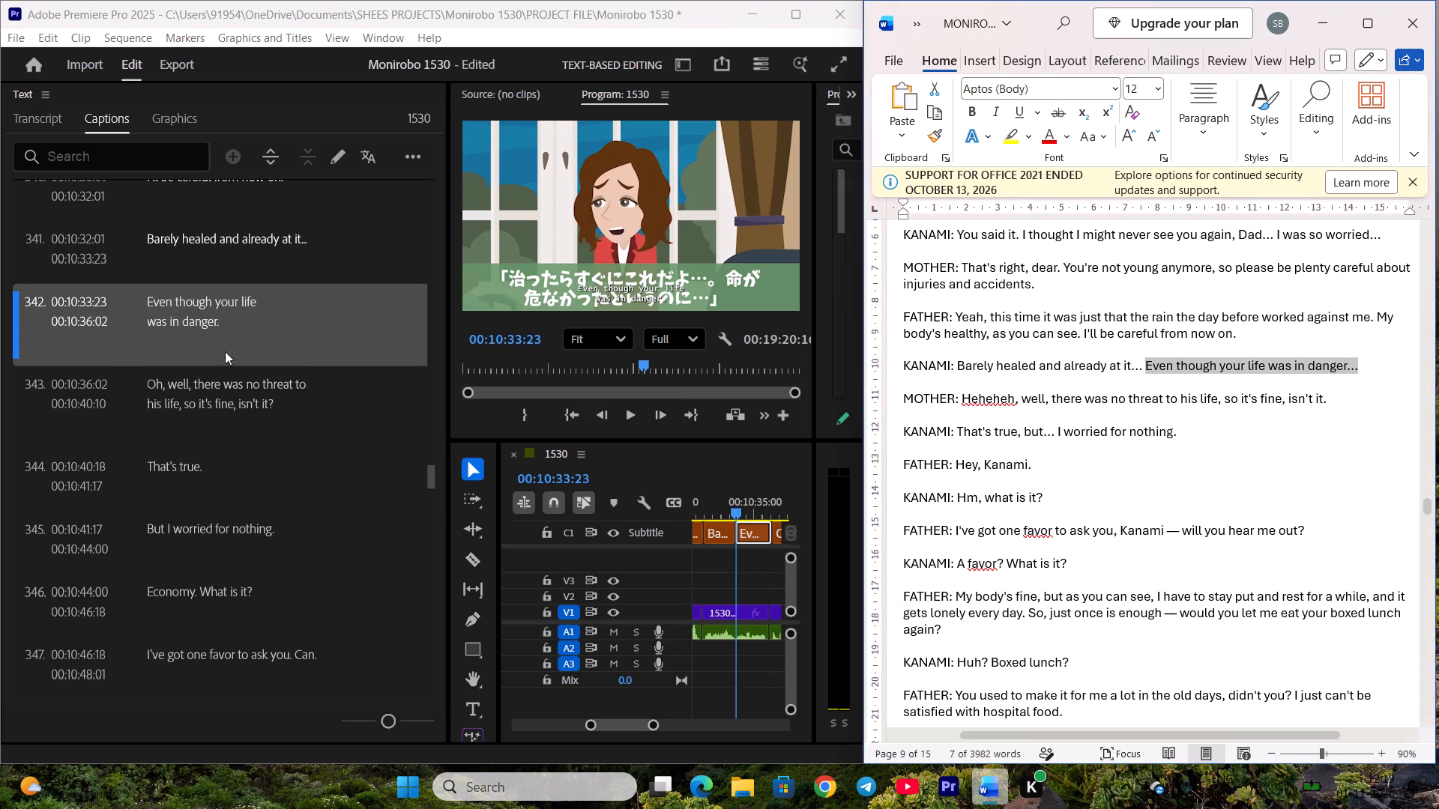
pyautogui.doubleClick(201, 337)
pyautogui.hotkey('ctrl', 'v')
pyautogui.click(264, 410)
# Replace caption 343 with the mother's script line "Heheheh, well, there was no threat to his life, so it's fine, isn't it.".
pyautogui.scroll(-3, 259, 397)
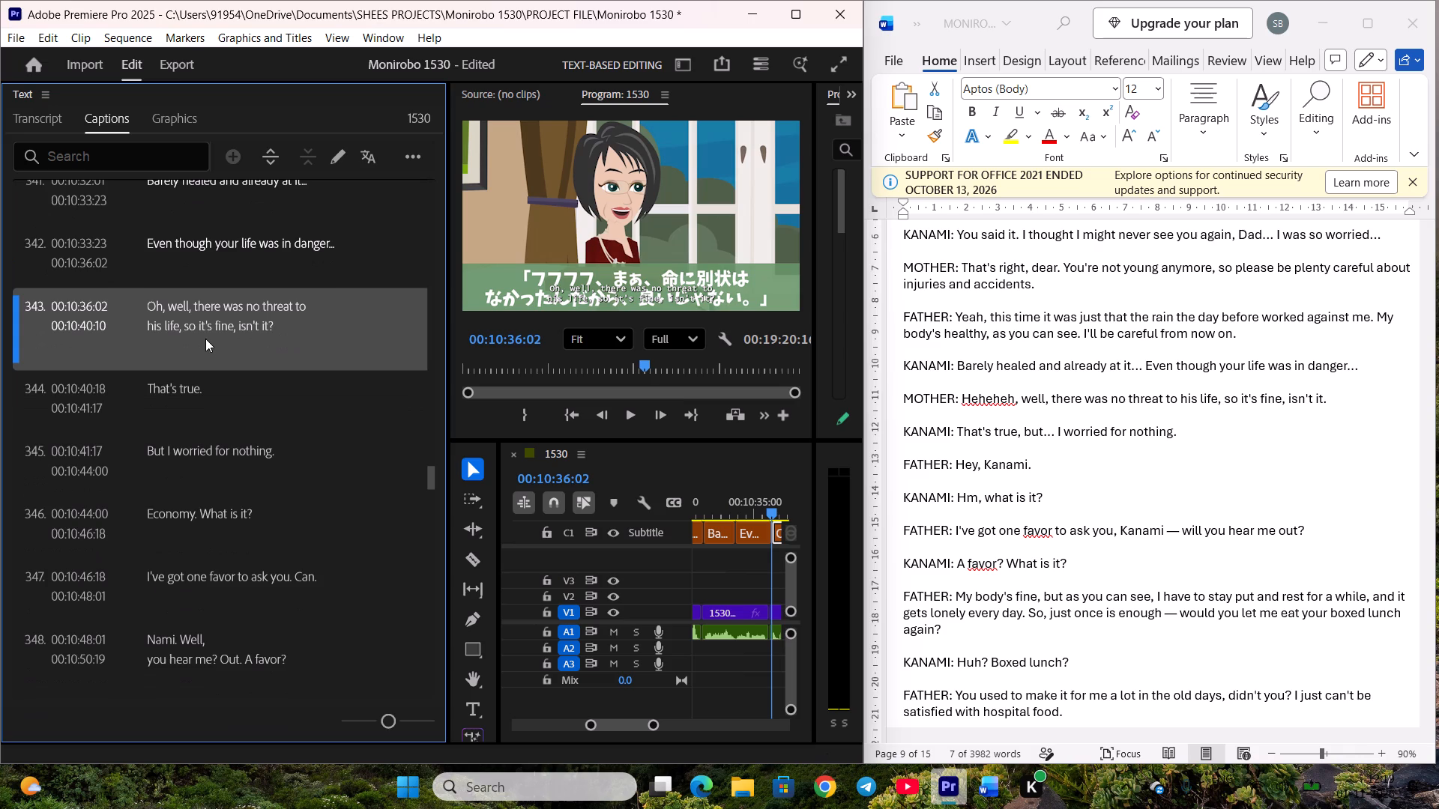
pyautogui.click(1282, 381)
pyautogui.moveTo(962, 396); pyautogui.dragTo(1106, 396)
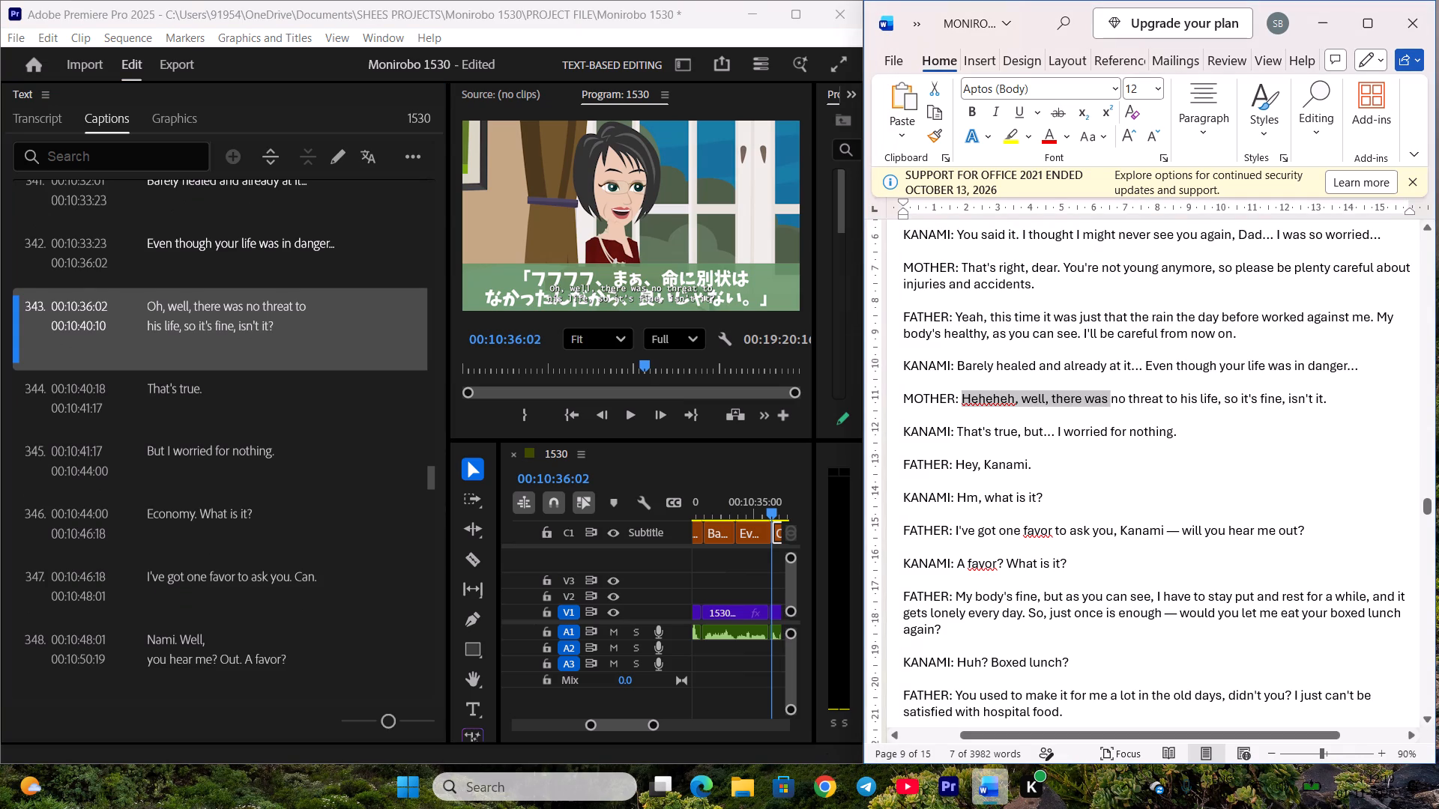
pyautogui.moveTo(1106, 396); pyautogui.dragTo(1342, 403)
pyautogui.hotkey('ctrl', 'c')
pyautogui.doubleClick(293, 337)
pyautogui.hotkey('ctrl', 'v')
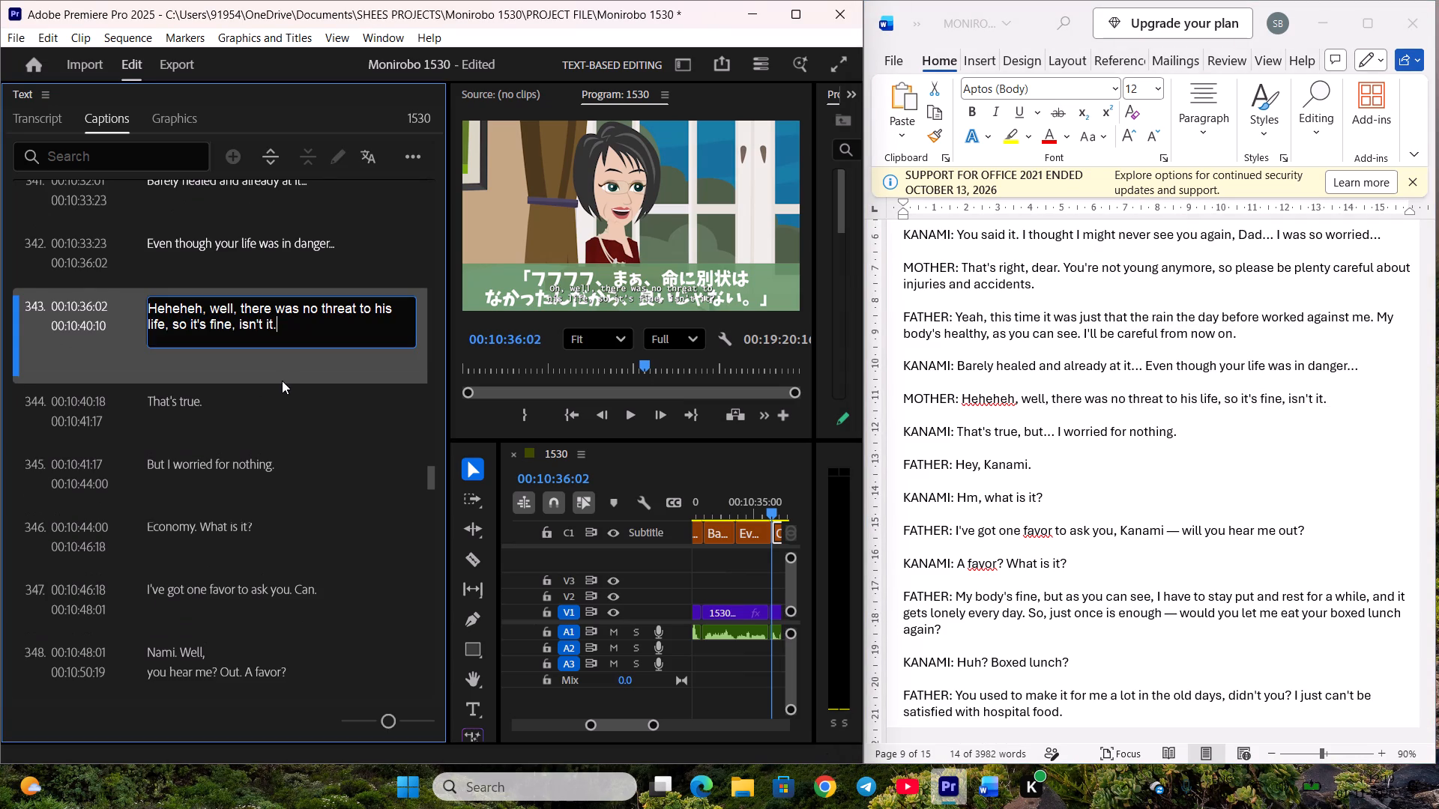
pyautogui.click(279, 385)
pyautogui.click(279, 390)
# Change the ending punctuation of caption 344 so it reads "That's true," and save the project.
pyautogui.scroll(-4, 281, 367)
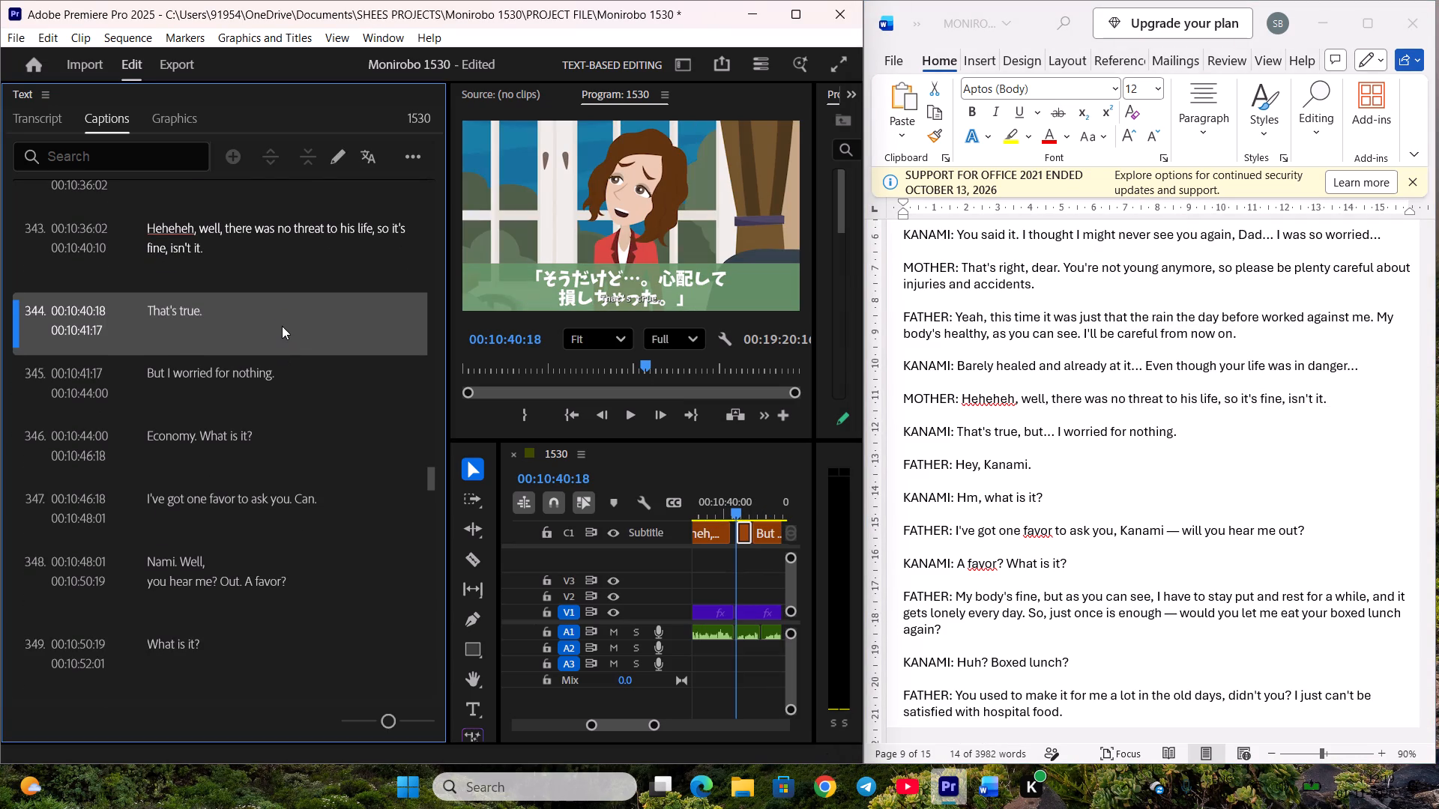
pyautogui.doubleClick(303, 323)
pyautogui.click(337, 315)
pyautogui.press('BackSpace')
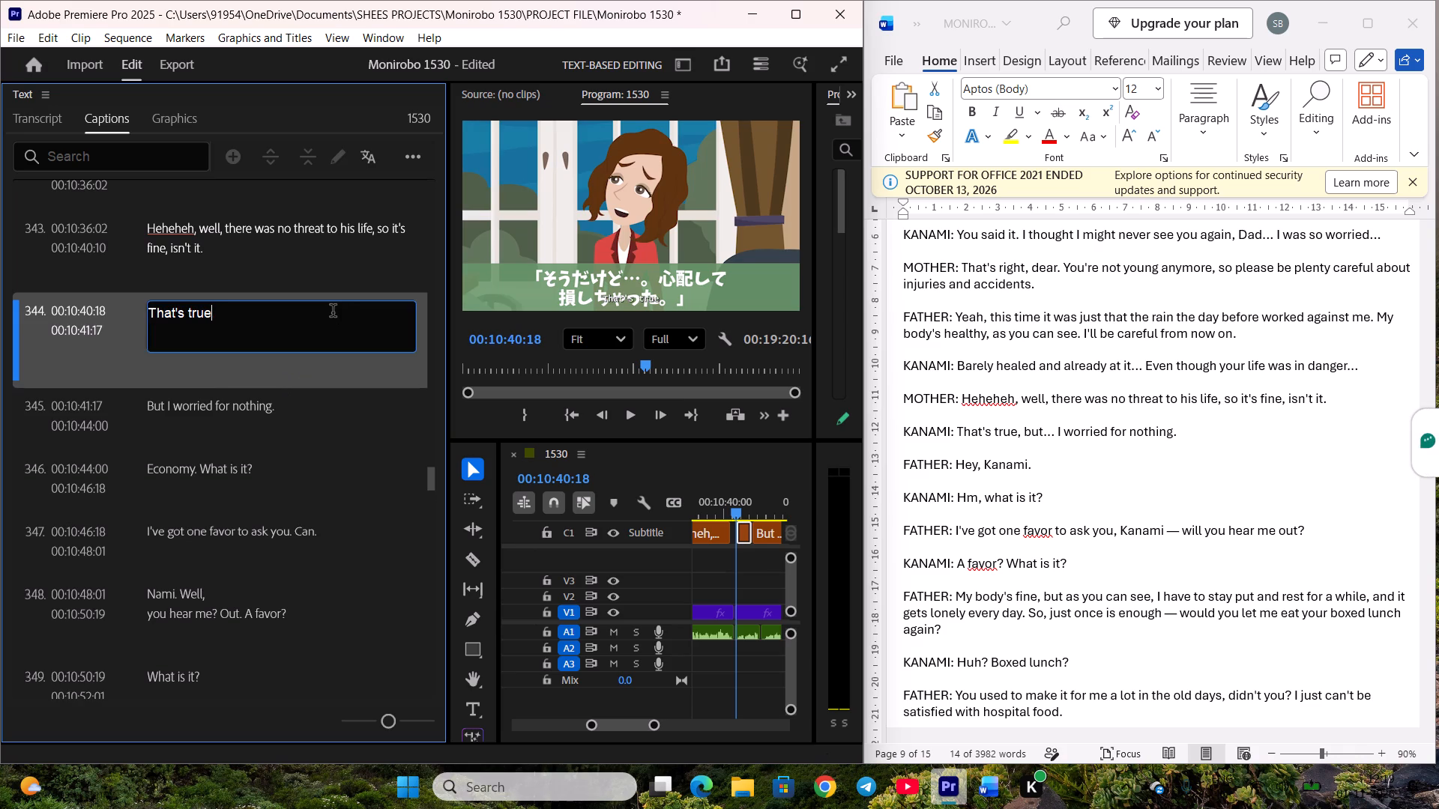
pyautogui.press(',')
pyautogui.click(242, 388)
pyautogui.scroll(-4, 245, 388)
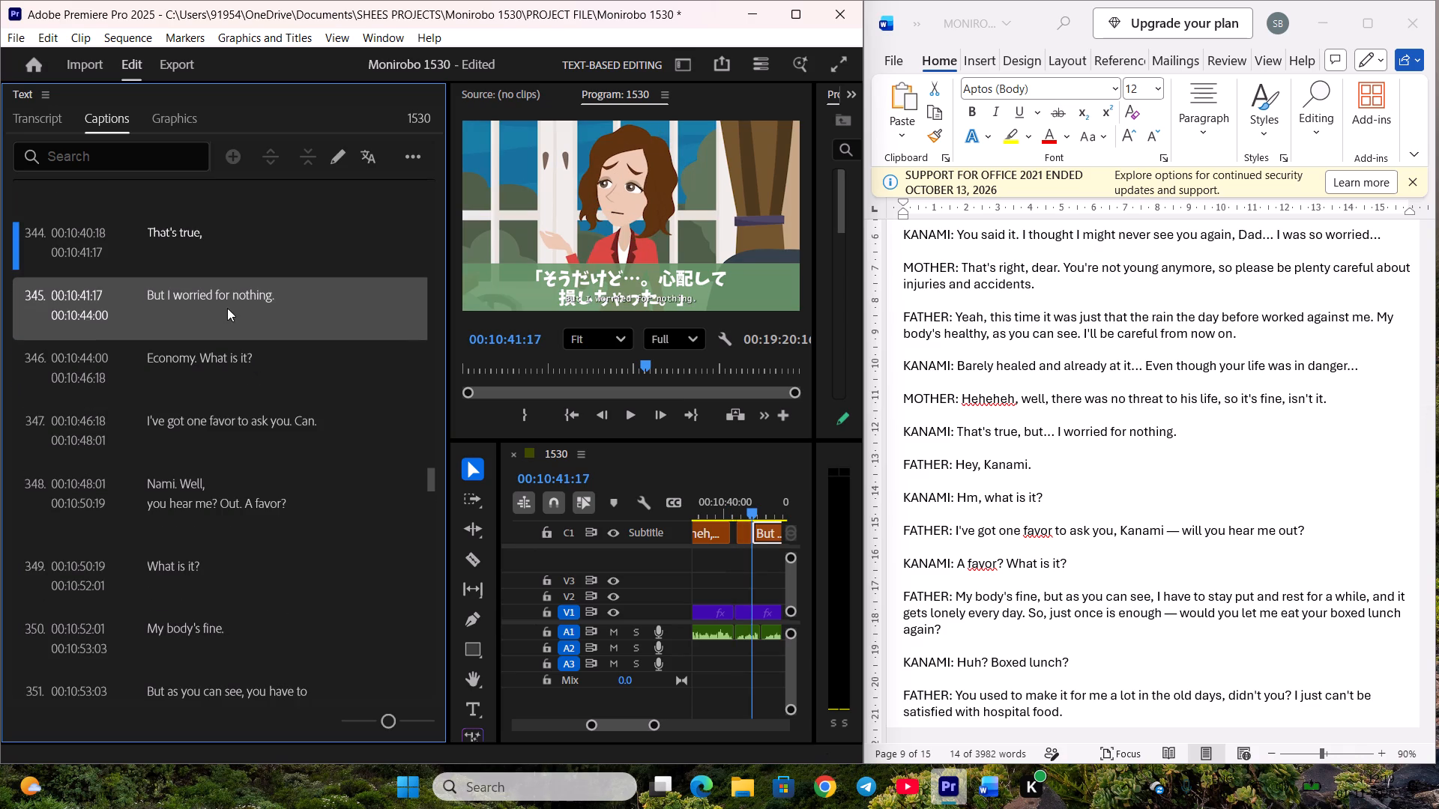
pyautogui.hotkey('ctrl', 's')
# Replace caption 345 with Kanami's script text "but... I worried for nothing." copied from Word, and save the project.
pyautogui.click(1343, 390)
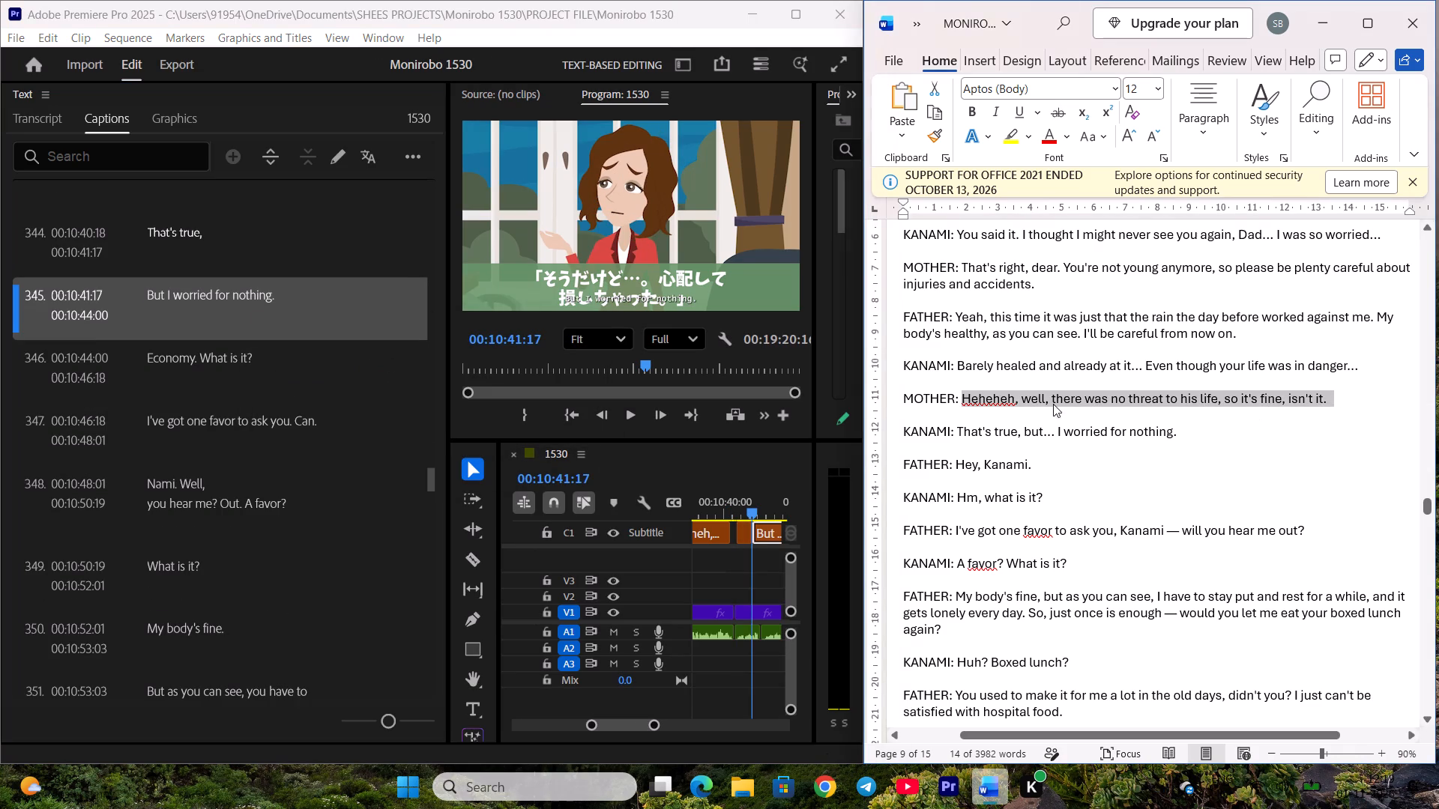
pyautogui.scroll(-1, 1055, 401)
pyautogui.moveTo(1025, 390); pyautogui.dragTo(1211, 391)
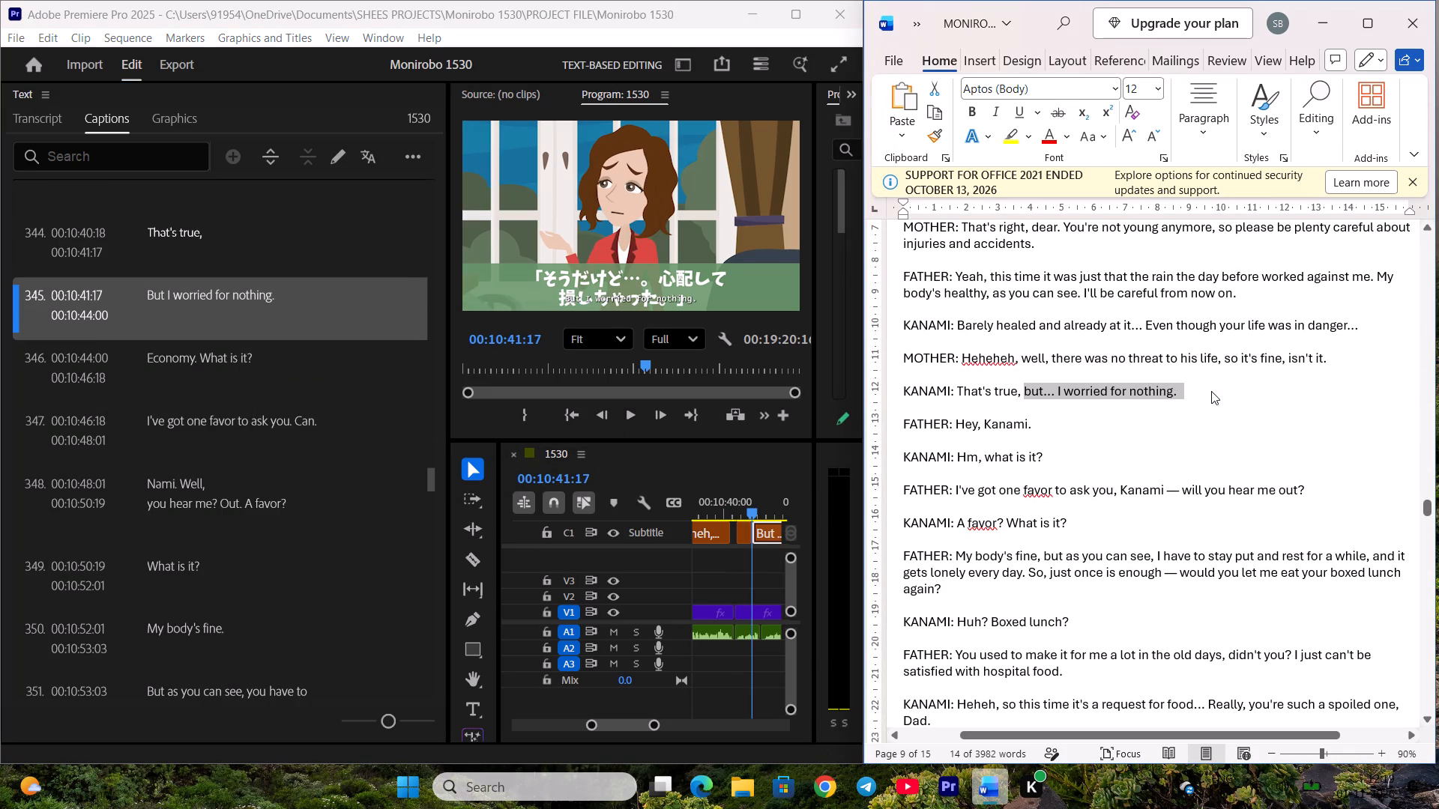
pyautogui.hotkey('ctrl', 'c')
pyautogui.click(322, 322)
pyautogui.doubleClick(322, 322)
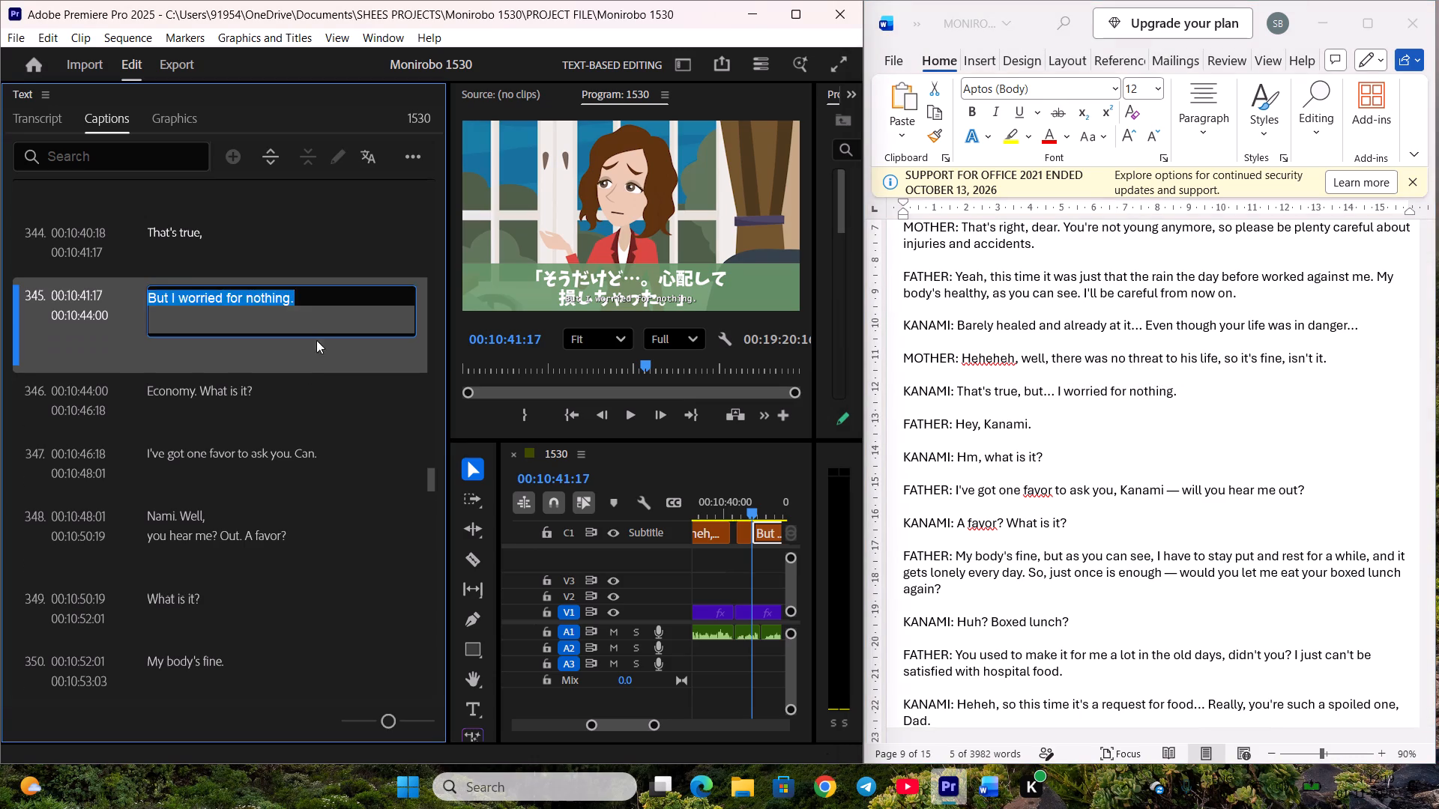
pyautogui.hotkey('ctrl', 'v')
pyautogui.click(304, 431)
pyautogui.scroll(-3, 296, 376)
pyautogui.hotkey('ctrl', 's')
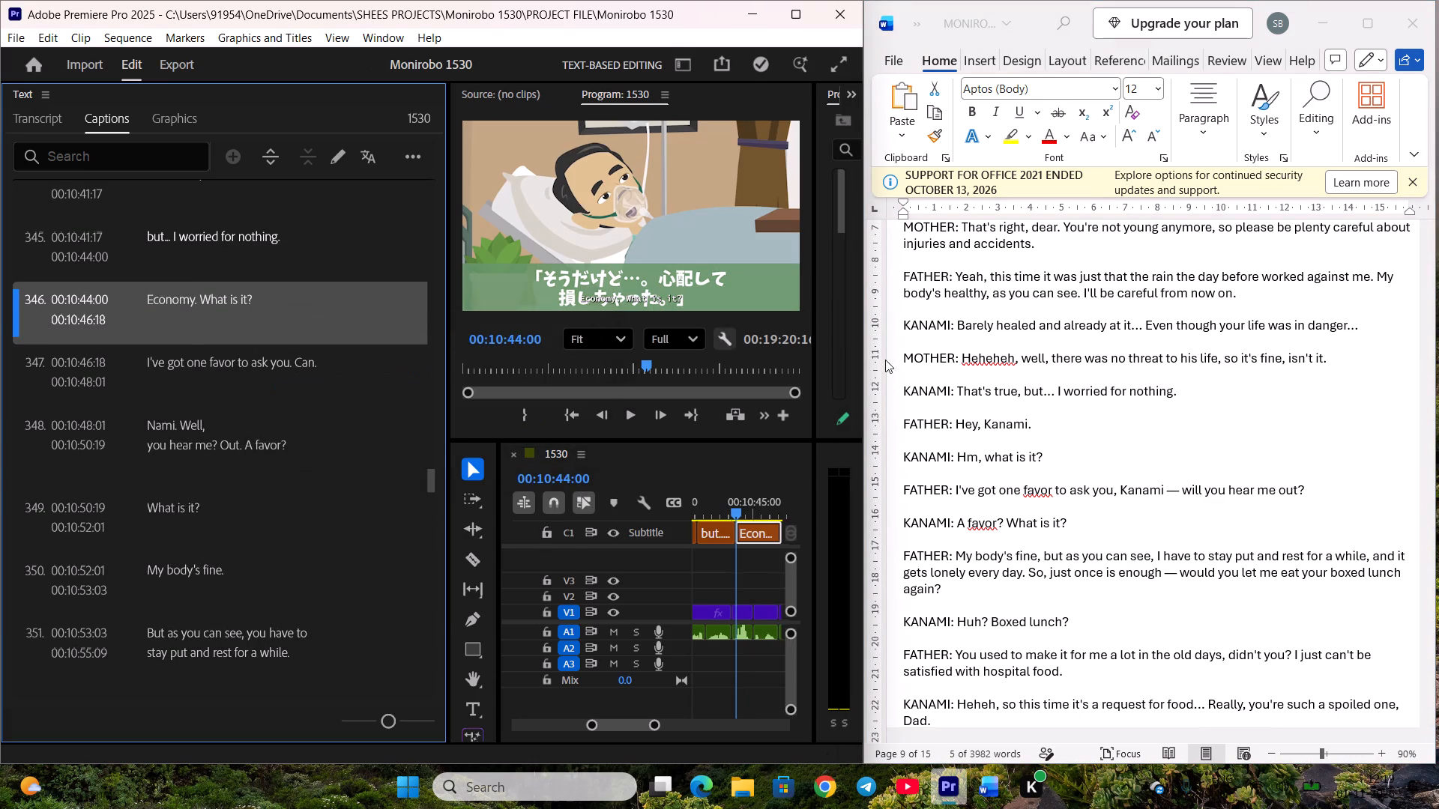
# Play back from caption 345 and split caption 346 at 00:10:45:01, where the speaker changes from the father to Kanami.
pyautogui.click(1201, 372)
pyautogui.scroll(-1, 1157, 353)
pyautogui.click(338, 261)
pyautogui.press('space')
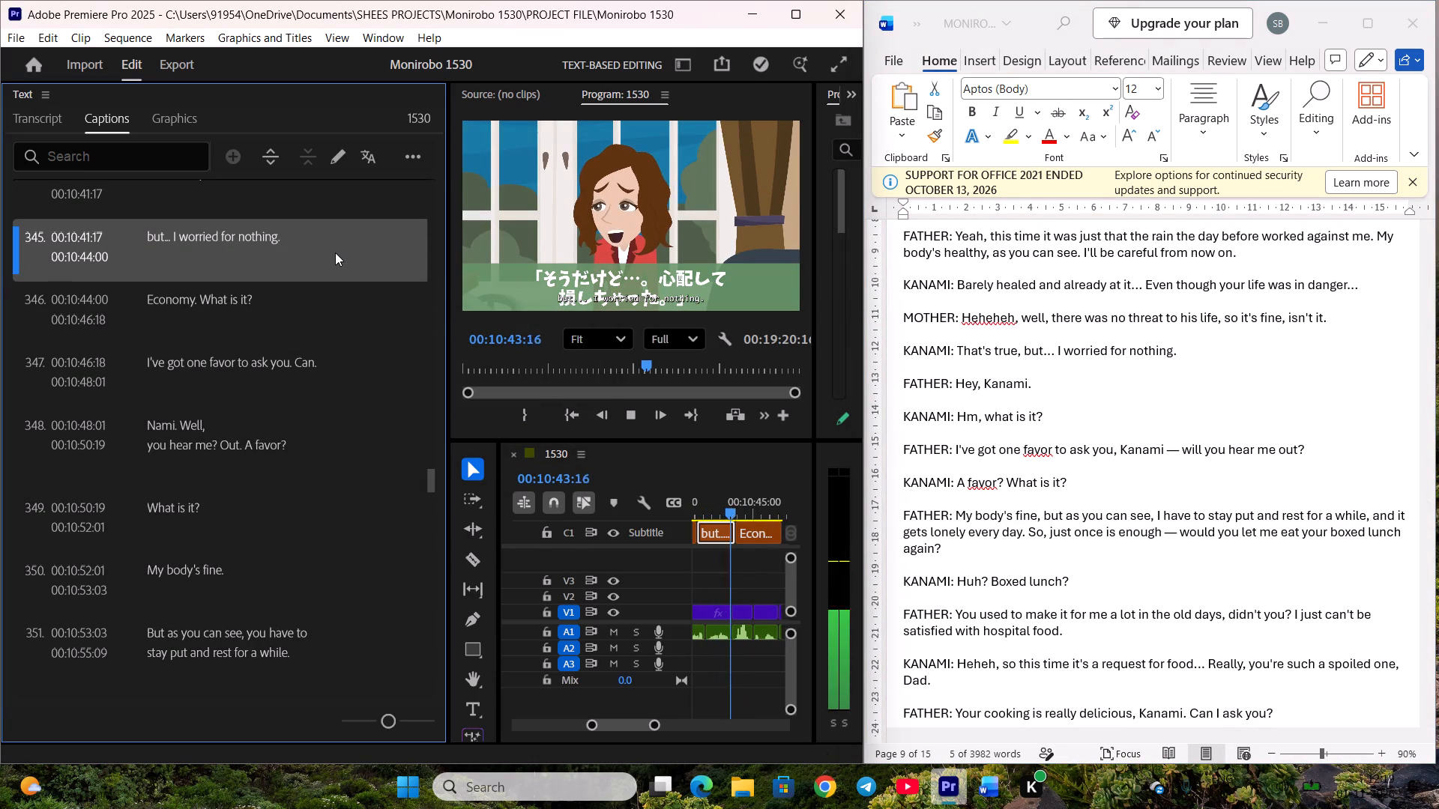
pyautogui.press('space')
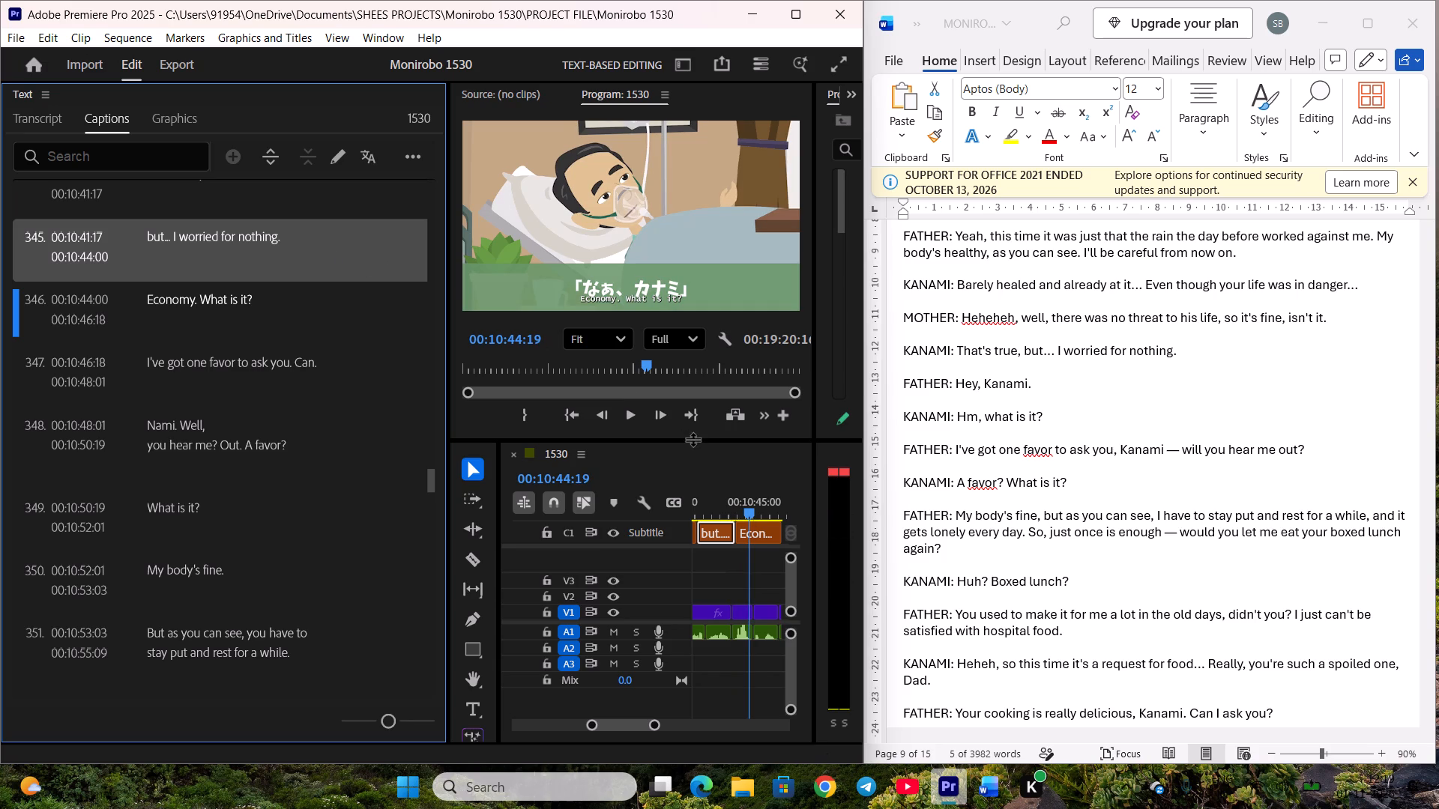
pyautogui.scroll(-6, 705, 377)
pyautogui.click(758, 534)
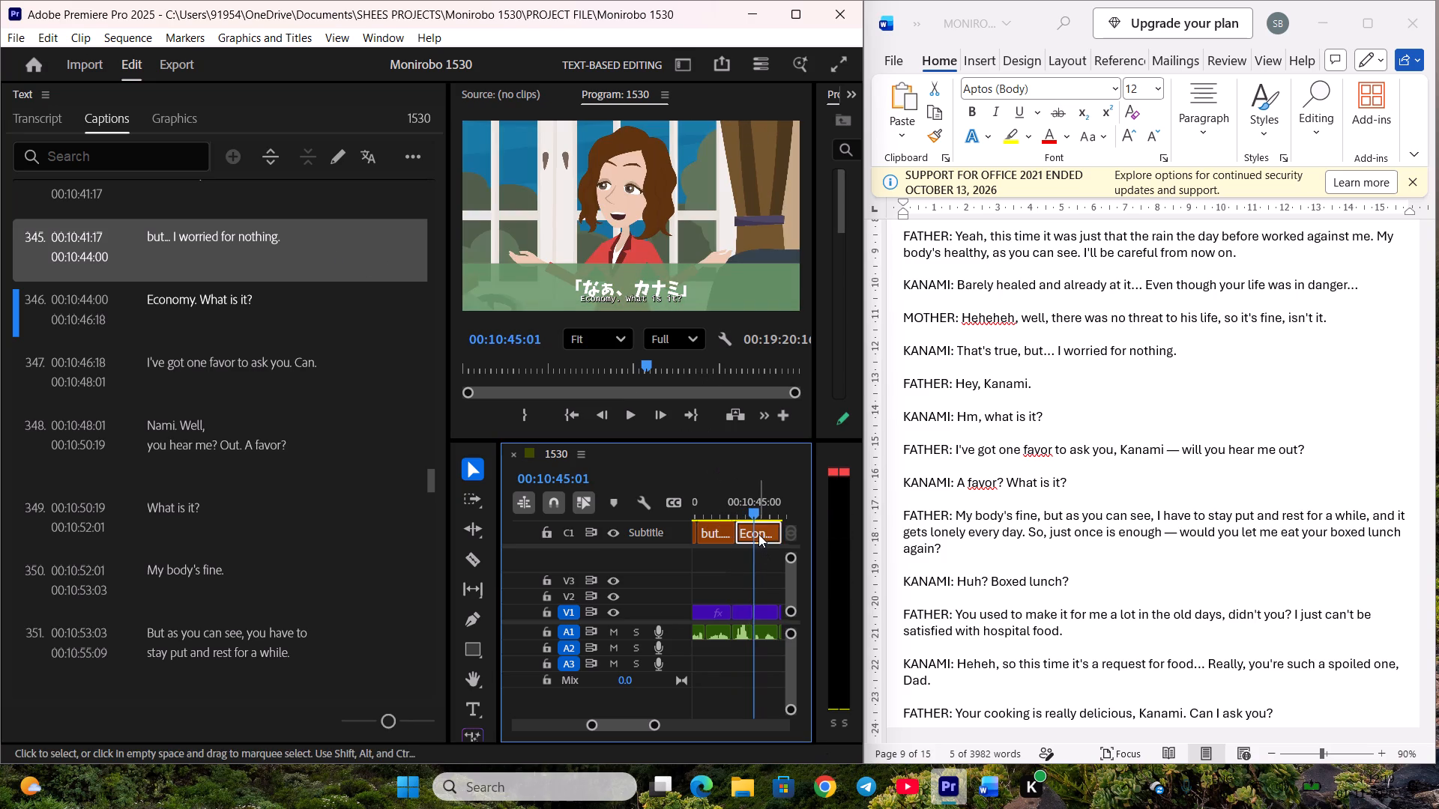
pyautogui.press('c')
# Replace the first half of the split, caption 346, with the father's script line "Hey, Kanami." copied from Word.
pyautogui.moveTo(752, 510); pyautogui.dragTo(743, 512)
pyautogui.click(959, 422)
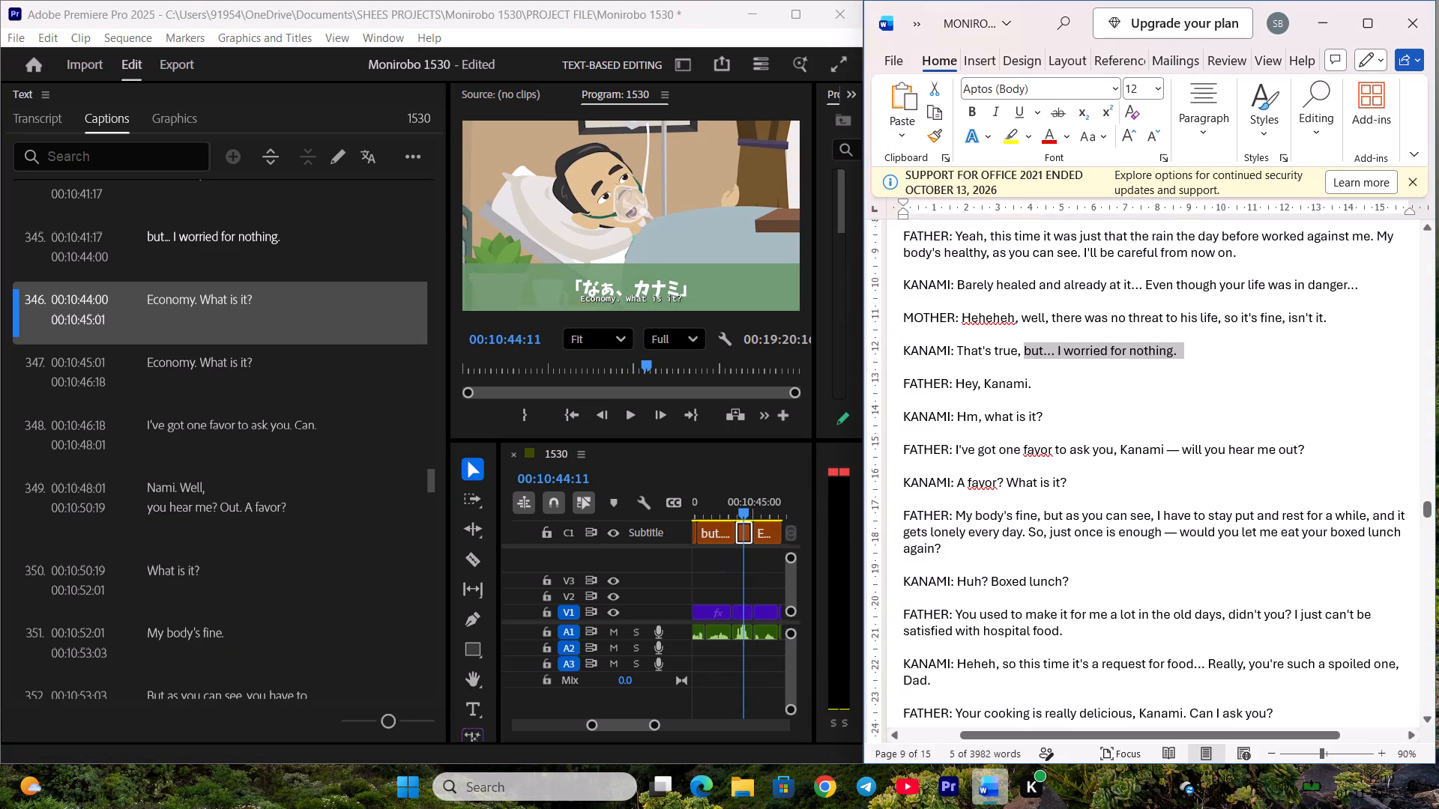
pyautogui.moveTo(955, 384); pyautogui.dragTo(1037, 381)
pyautogui.hotkey('ctrl', 'c')
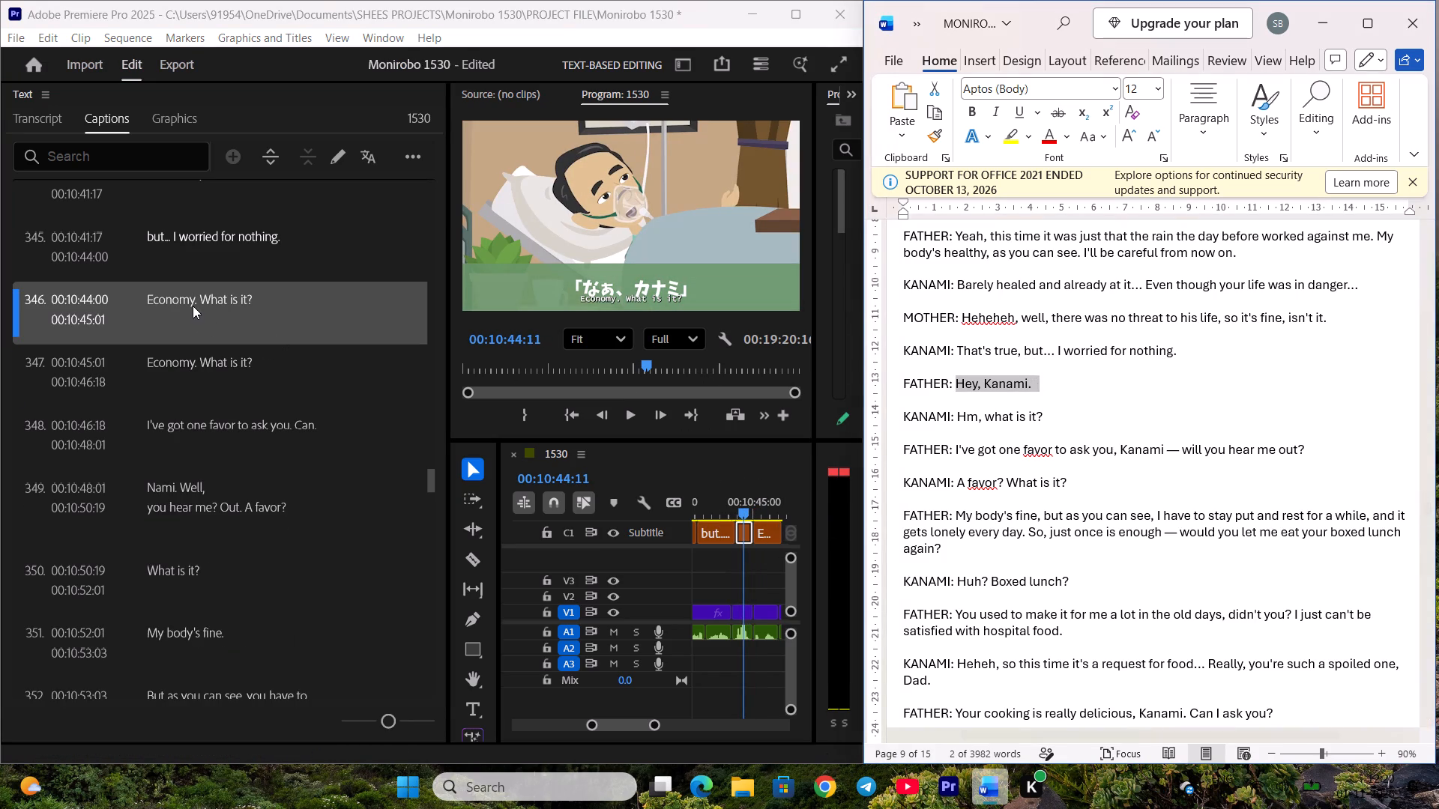
pyautogui.doubleClick(193, 306)
pyautogui.hotkey('ctrl', 'v')
pyautogui.click(288, 393)
# Replace caption 347 with Kanami's script line "Hm, what is it?" copied from Word, and save the project.
pyautogui.scroll(-3, 283, 391)
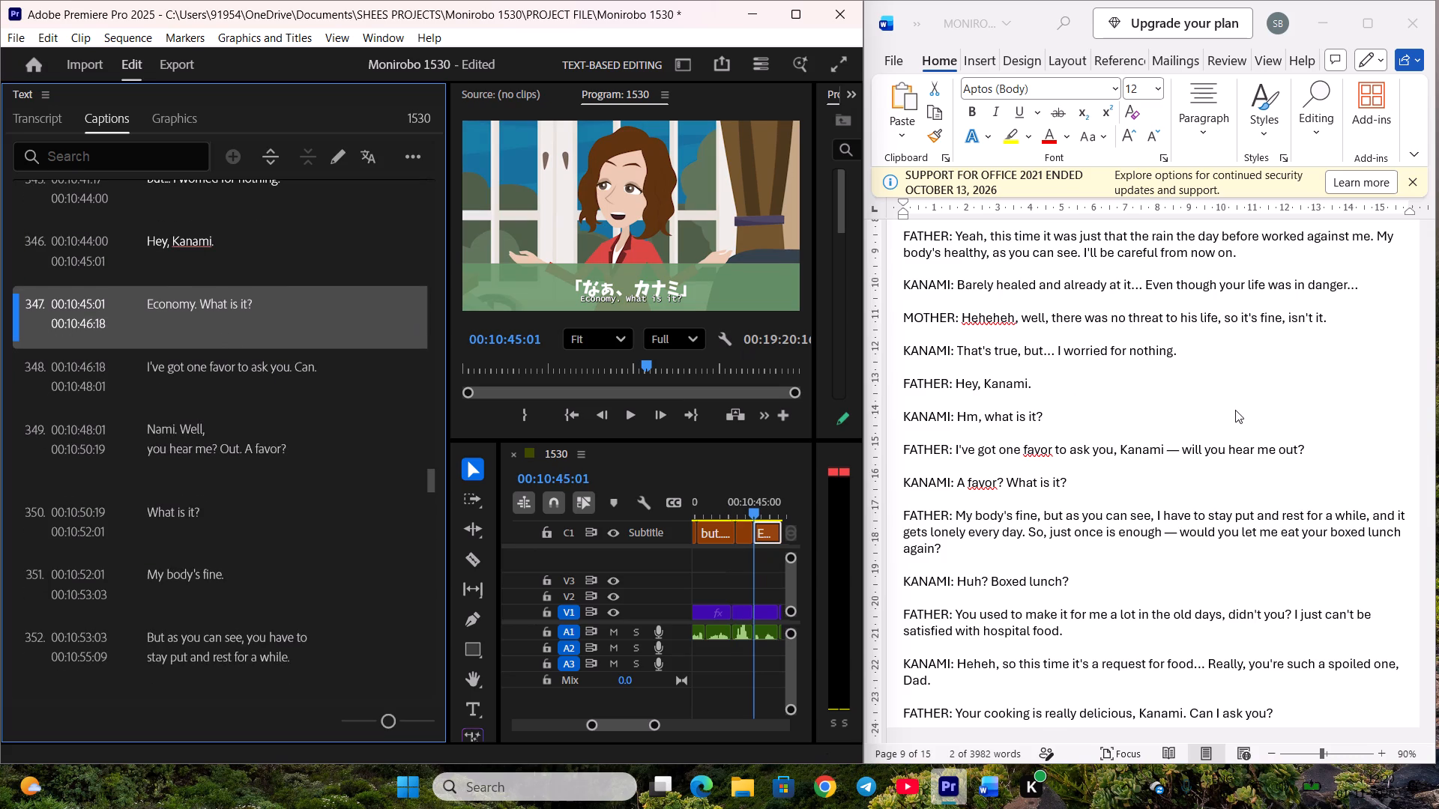
pyautogui.click(1237, 410)
pyautogui.scroll(-1, 1132, 380)
pyautogui.moveTo(960, 375); pyautogui.dragTo(1049, 375)
pyautogui.hotkey('ctrl', 'c')
pyautogui.doubleClick(205, 309)
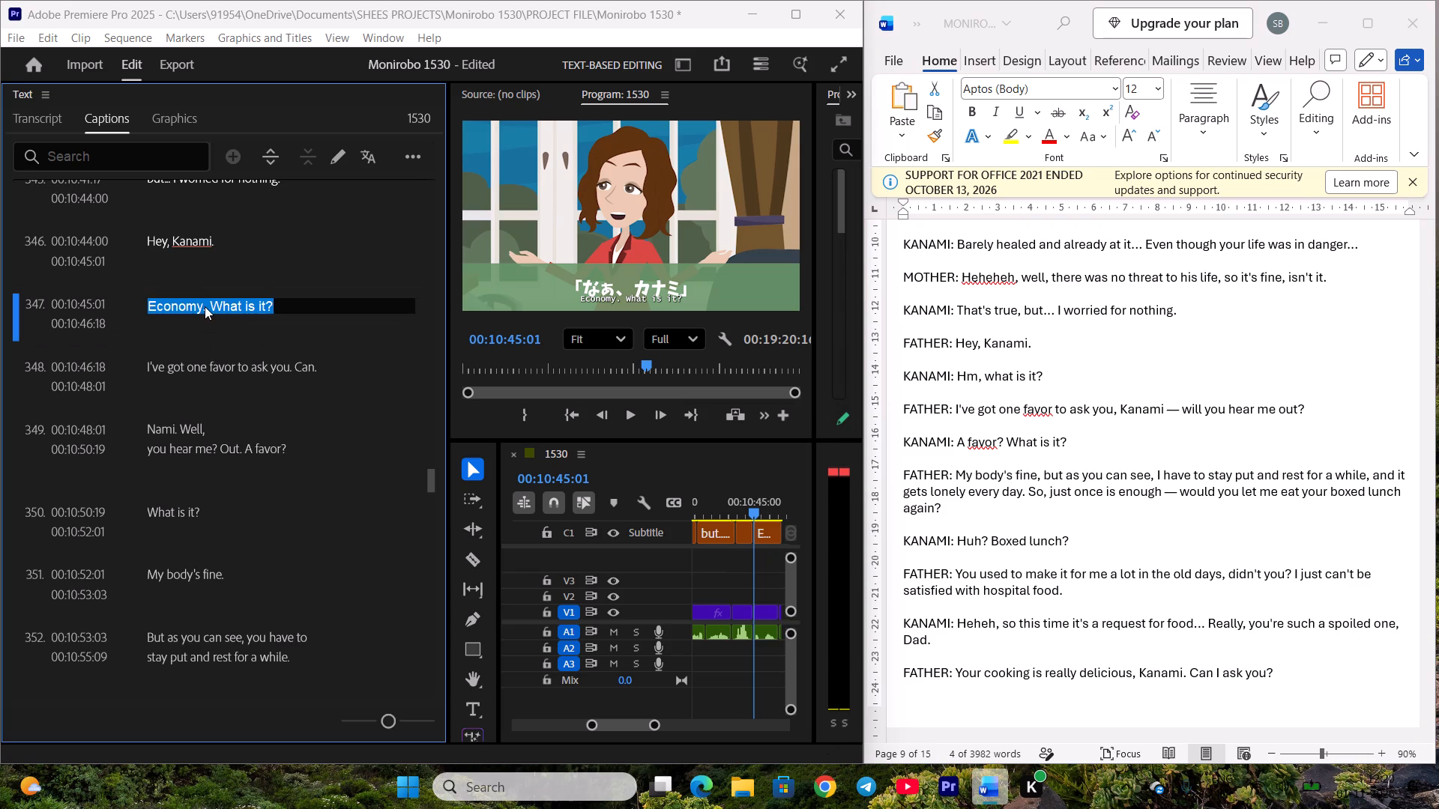
pyautogui.hotkey('ctrl', 'v')
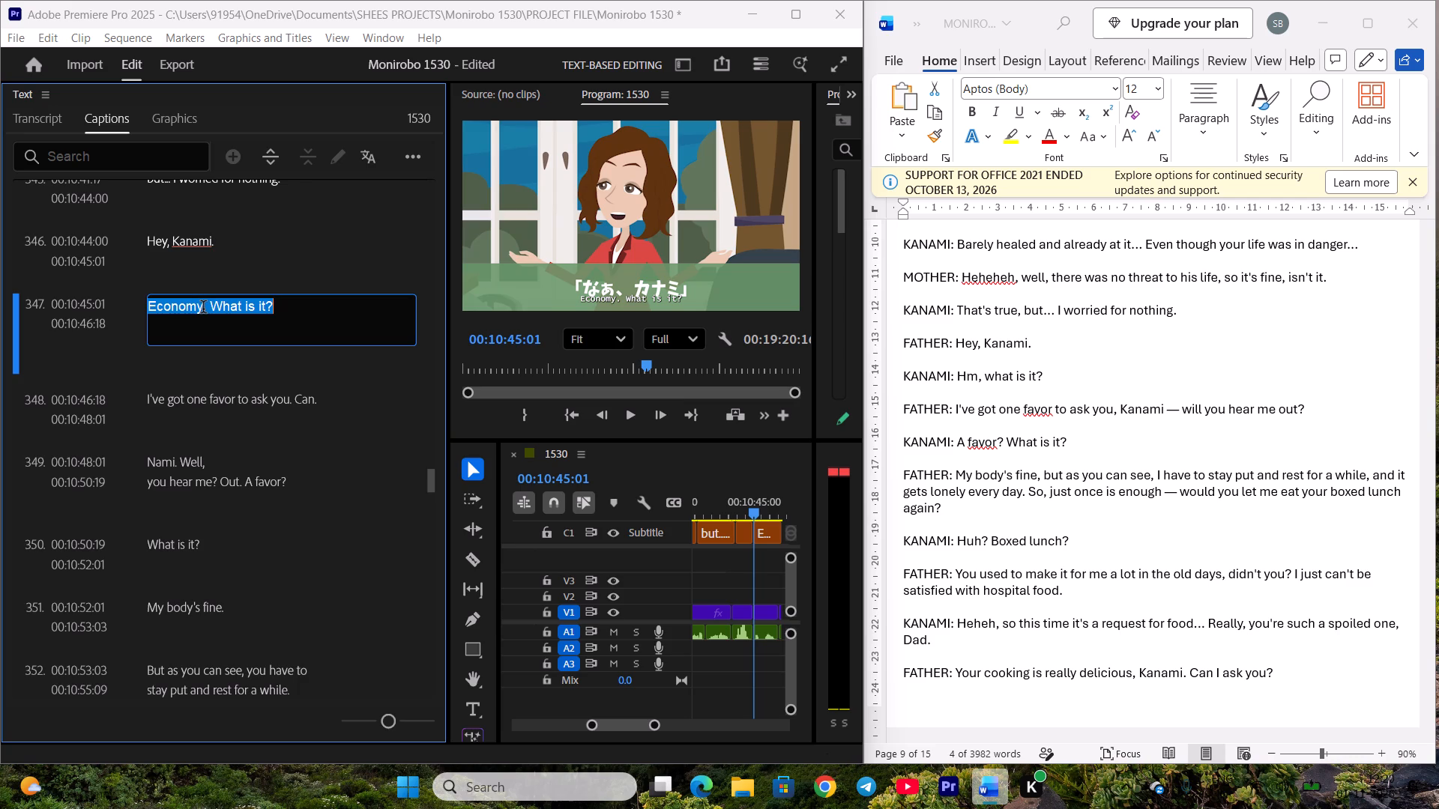
pyautogui.hotkey('ctrl', 'v')
pyautogui.click(351, 364)
pyautogui.click(281, 306)
pyautogui.doubleClick(281, 306)
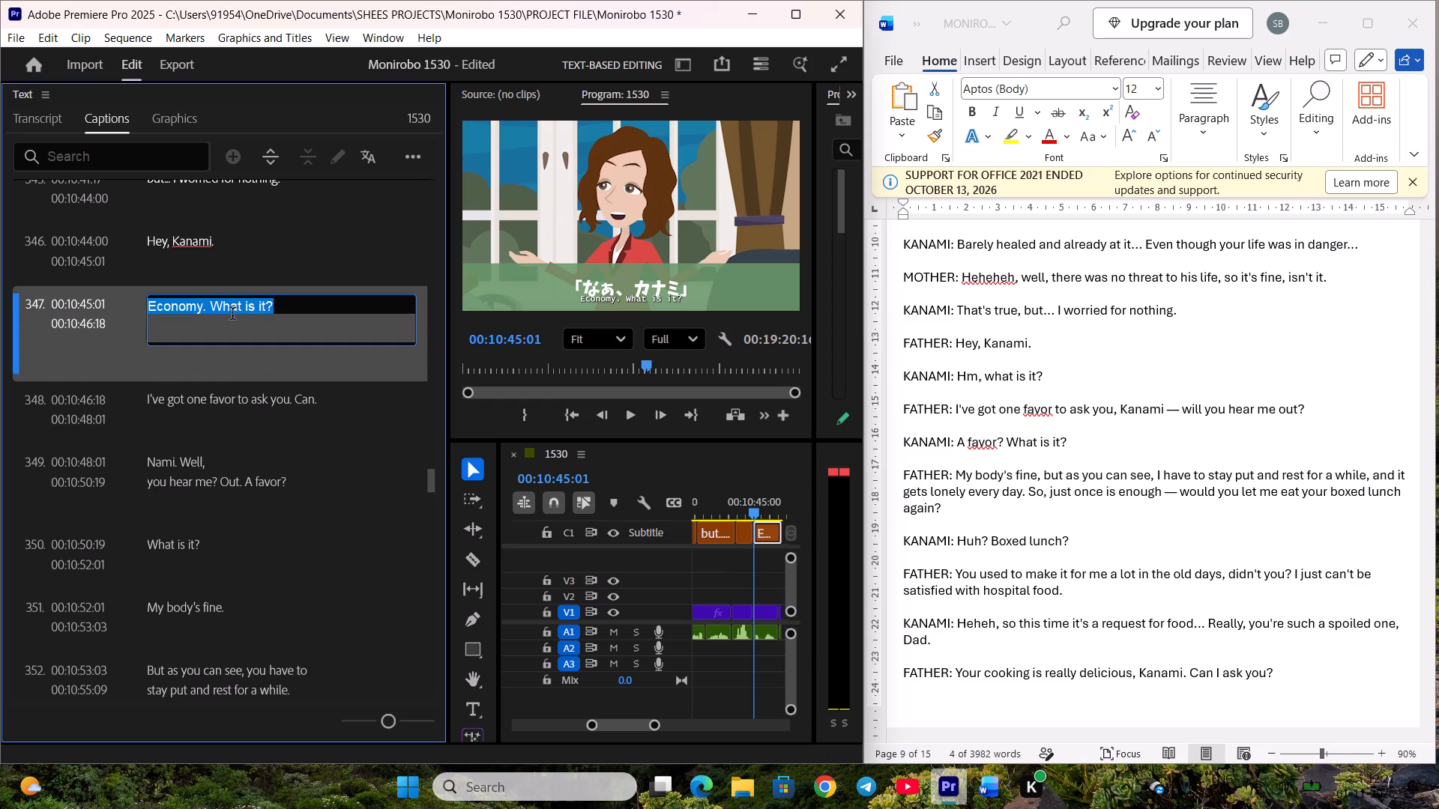
pyautogui.hotkey('ctrl', 'v')
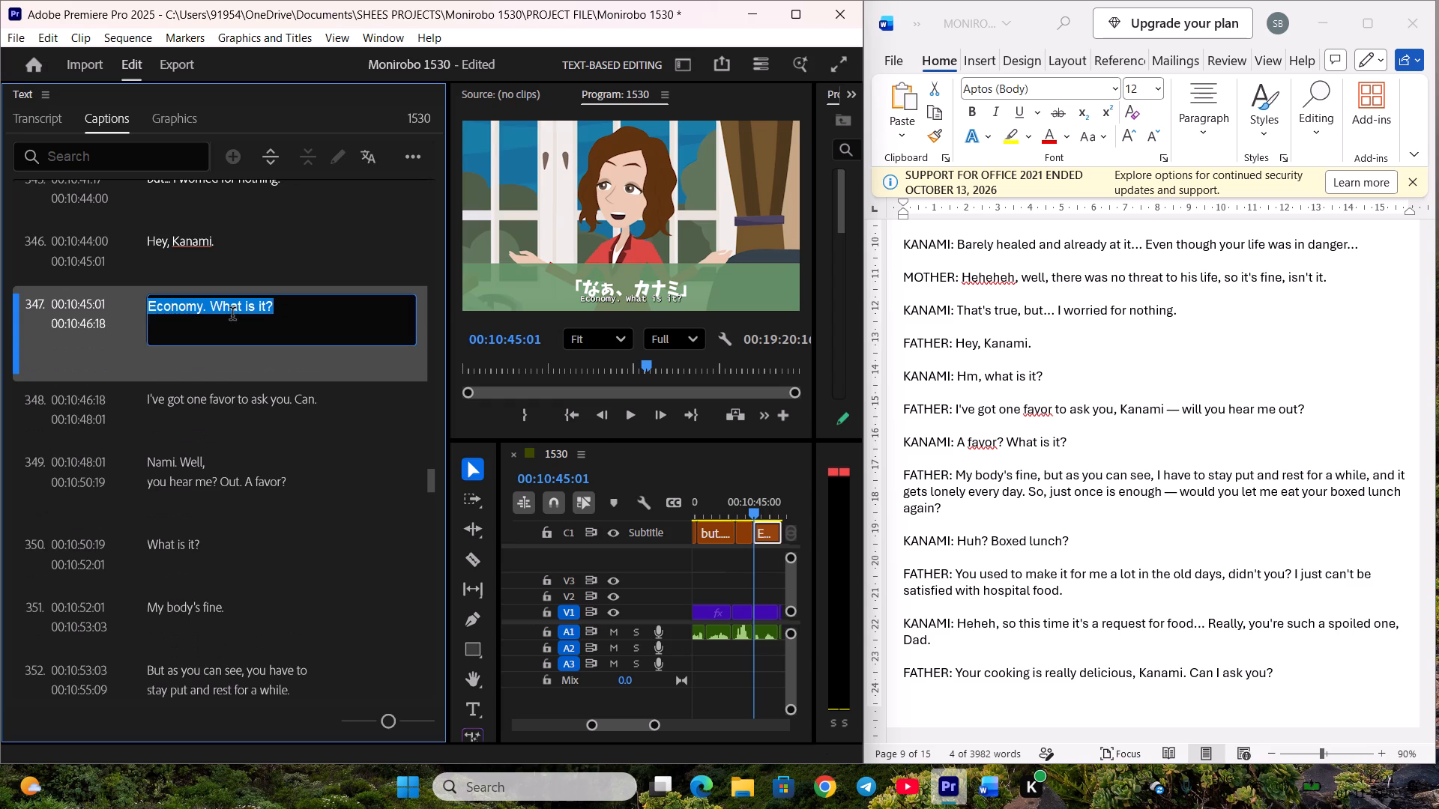
pyautogui.click(293, 398)
pyautogui.scroll(-2, 293, 392)
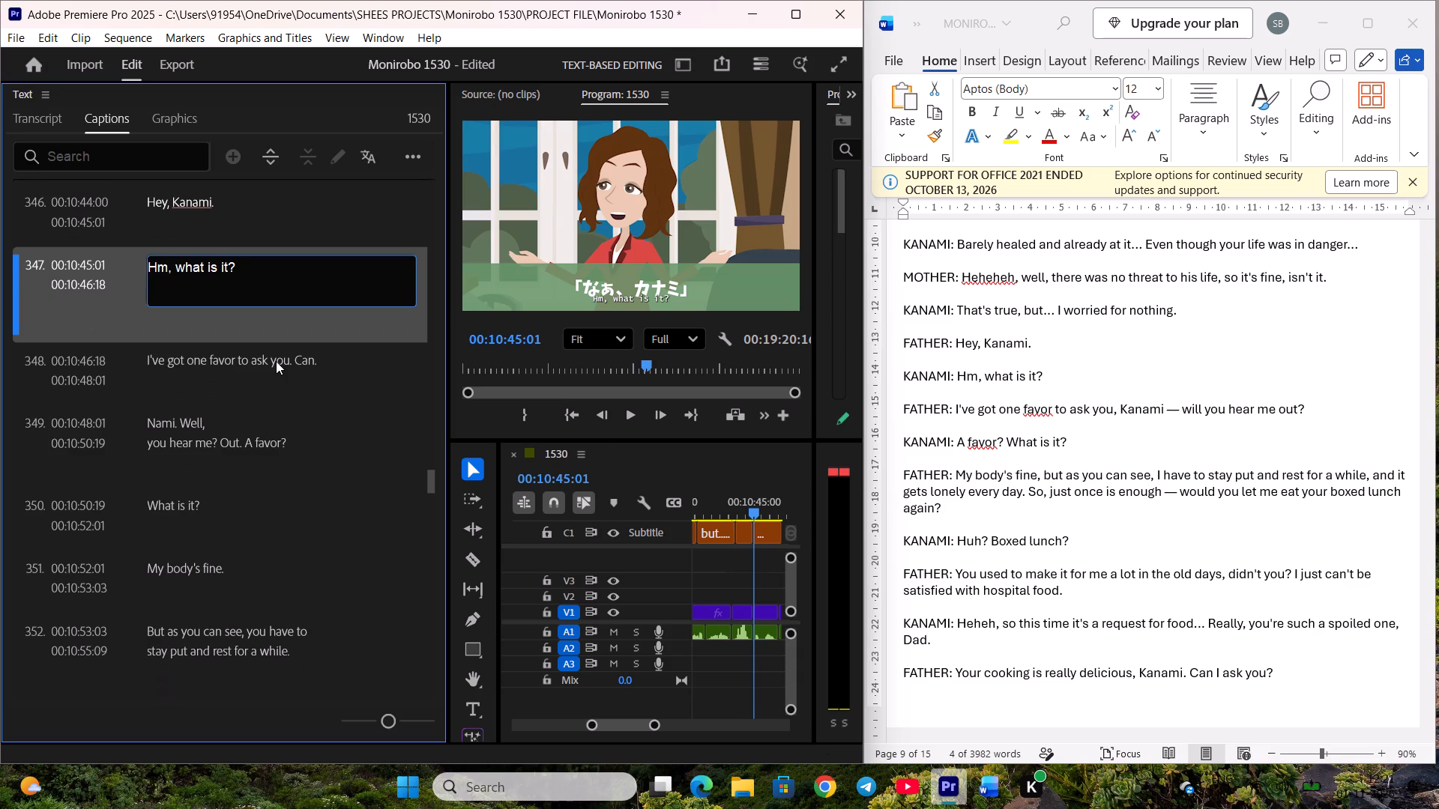
pyautogui.click(276, 361)
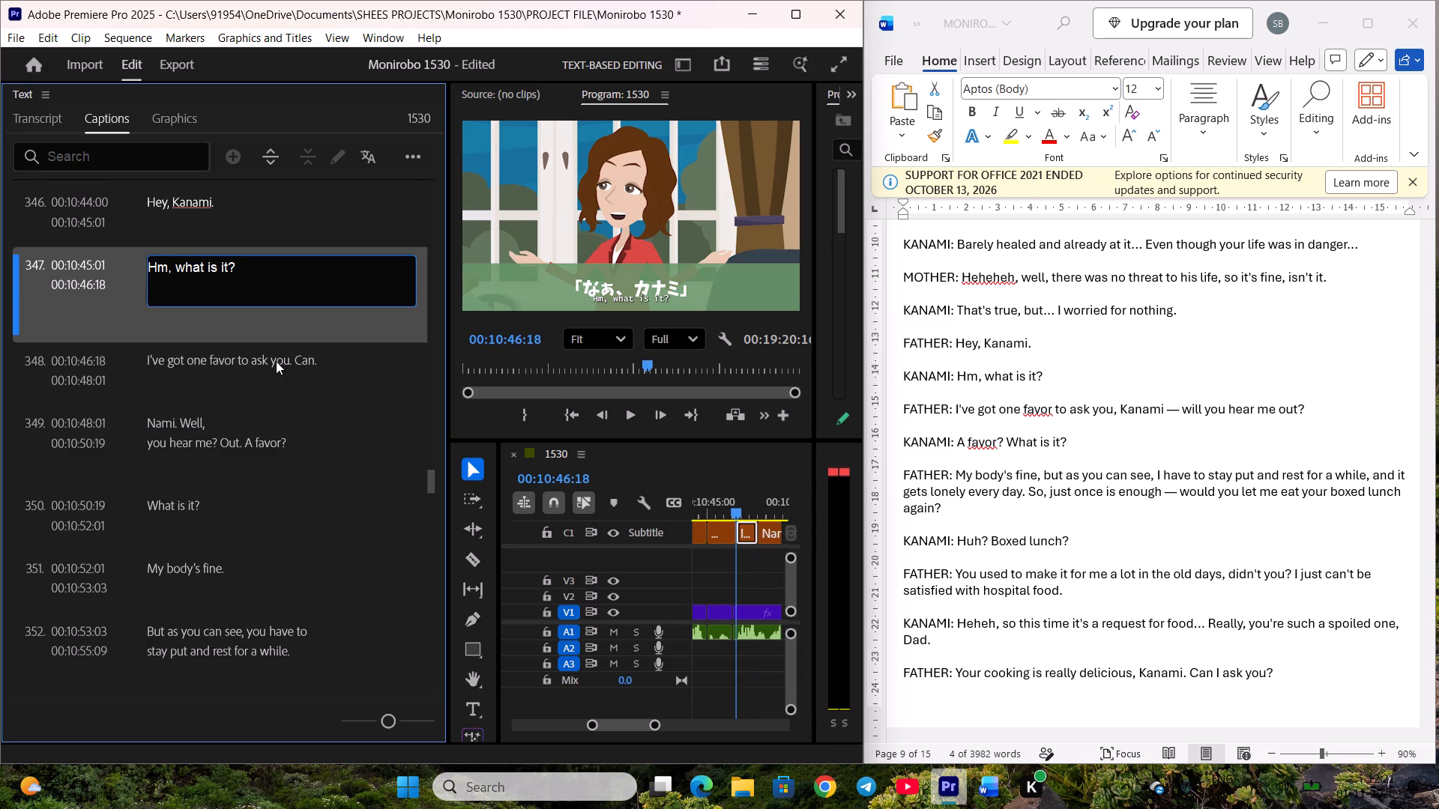
pyautogui.scroll(-2, 272, 361)
pyautogui.hotkey('ctrl', 's')
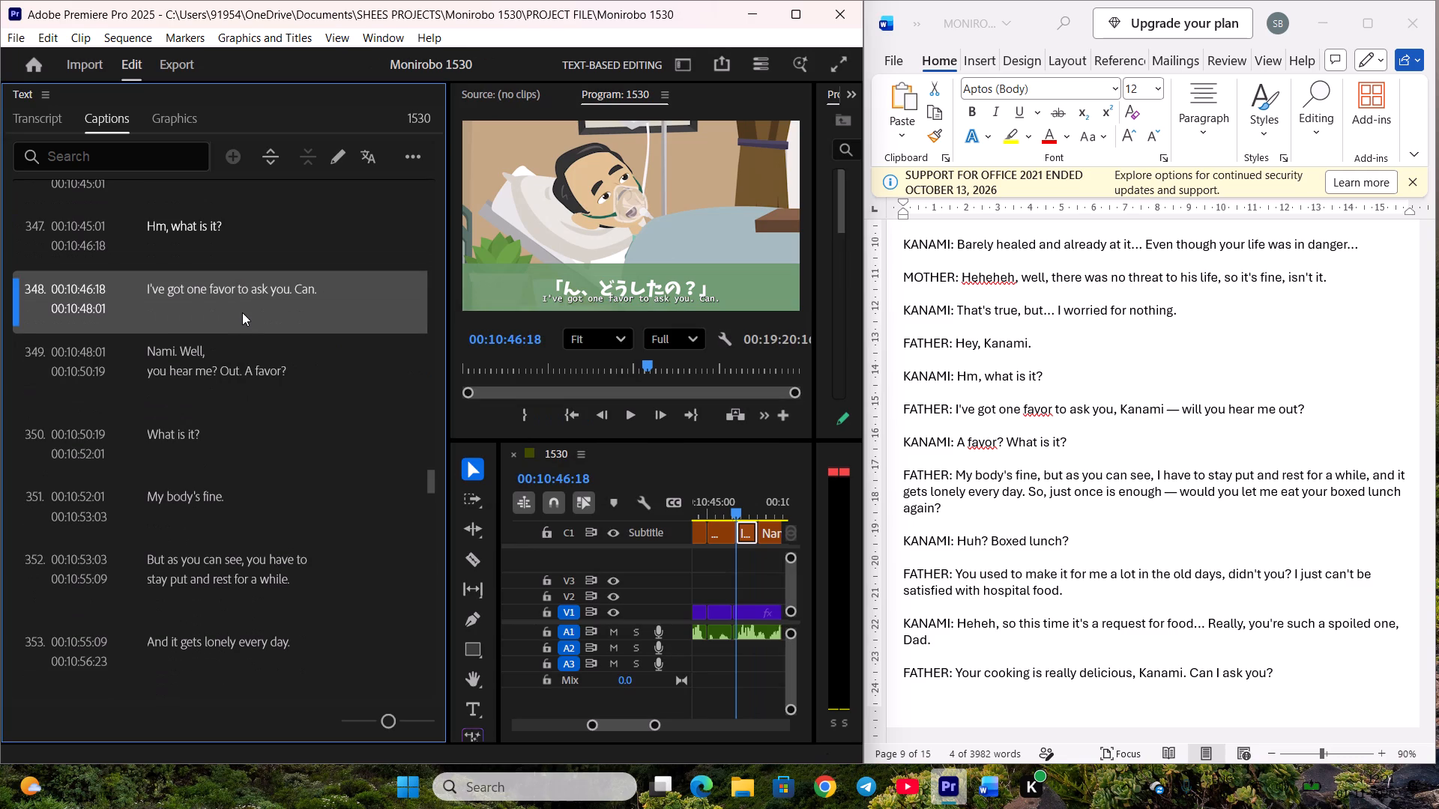
pyautogui.hotkey('ctrl', 's')
# Replace caption 348 with the father's script text "I've got one favor to ask you, Kanami —" copied from Word, and save the project.
pyautogui.click(1060, 414)
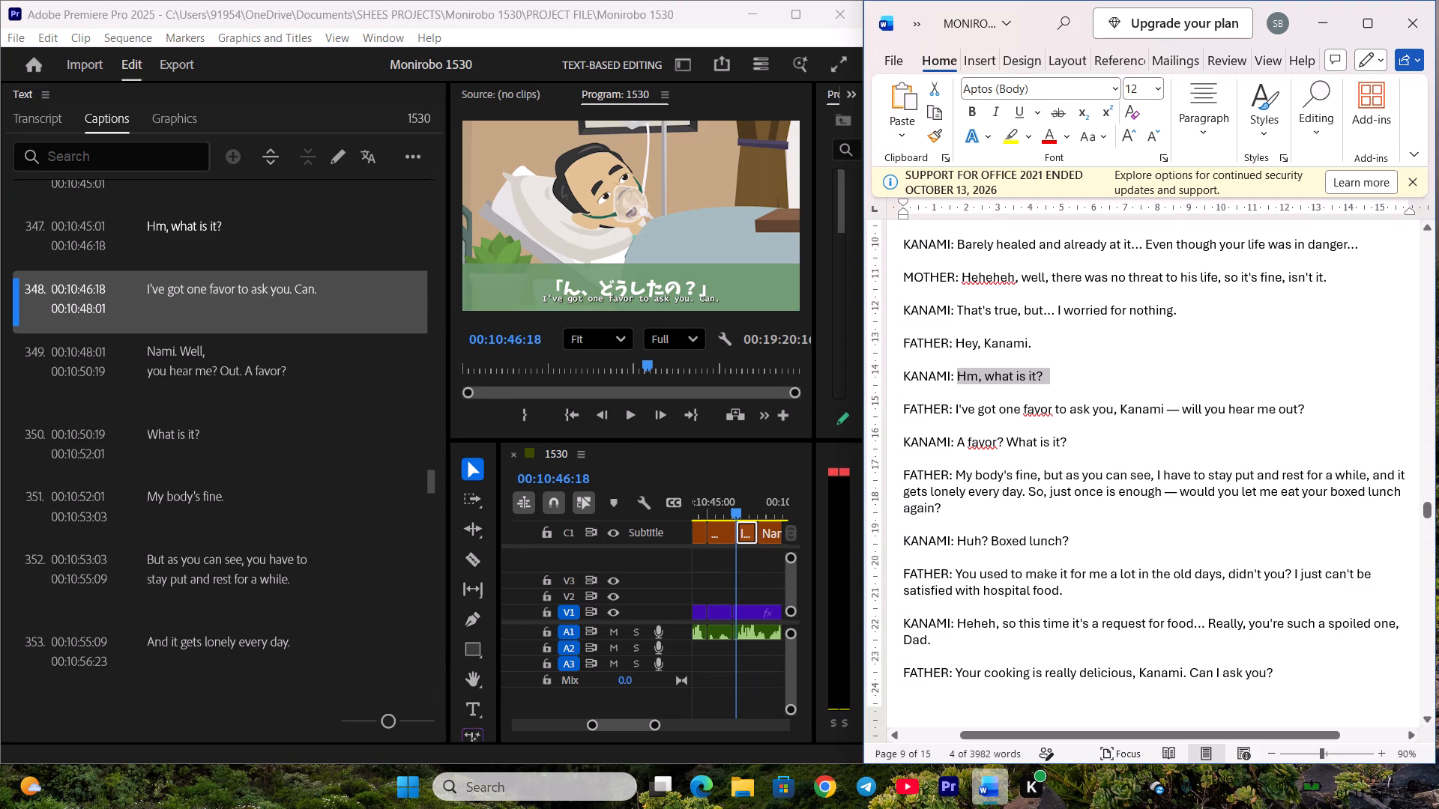
pyautogui.click(956, 407)
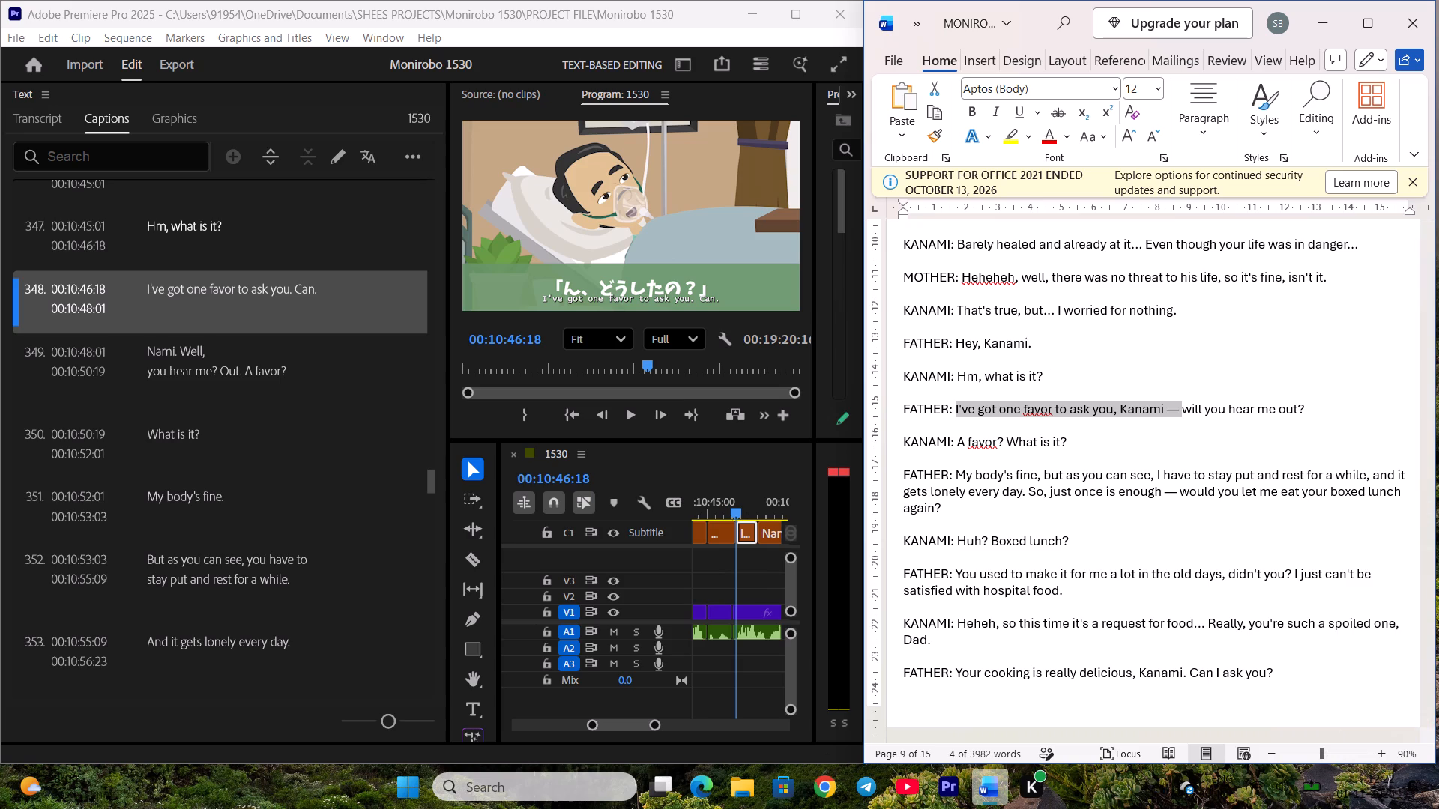
pyautogui.hotkey('ctrl', 'c')
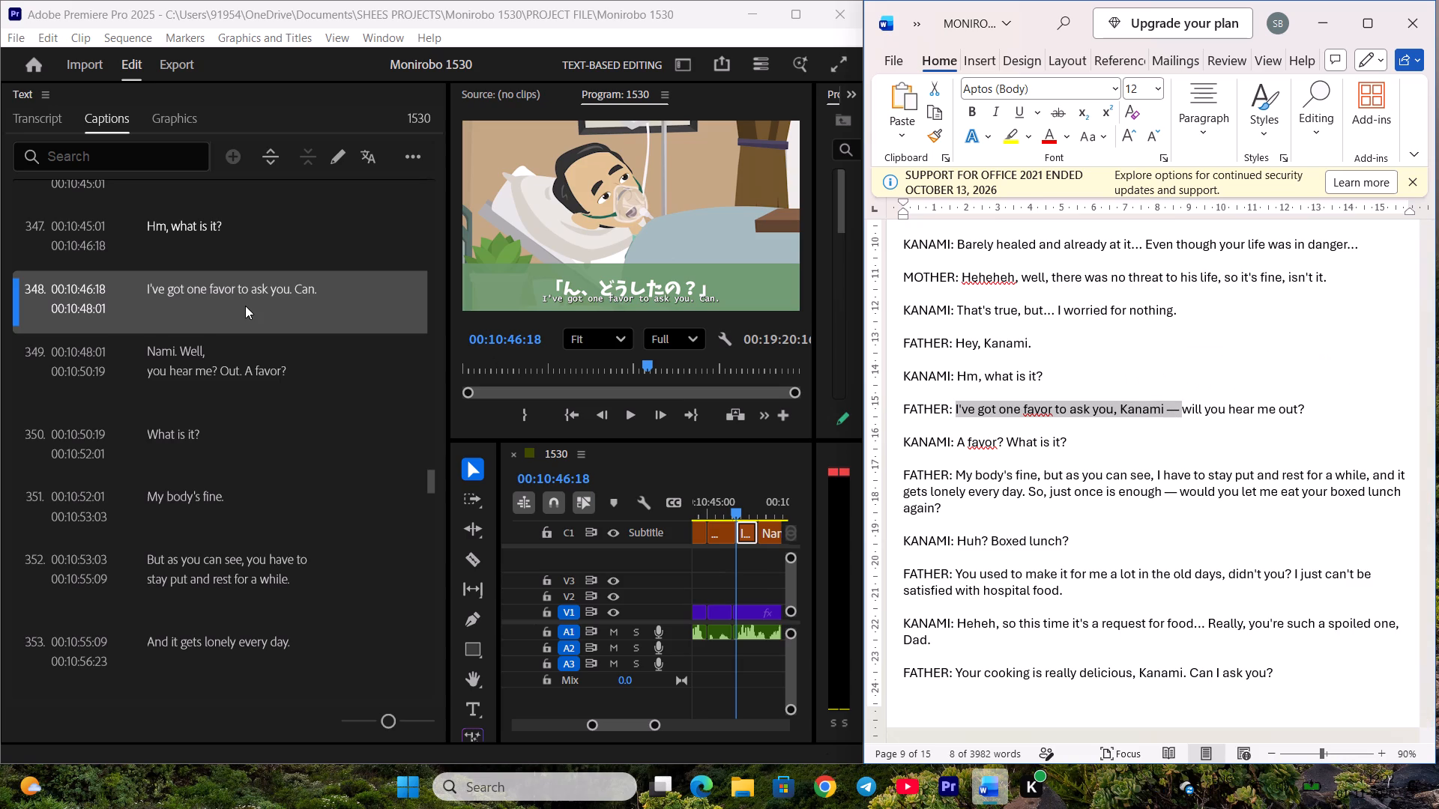
pyautogui.click(244, 303)
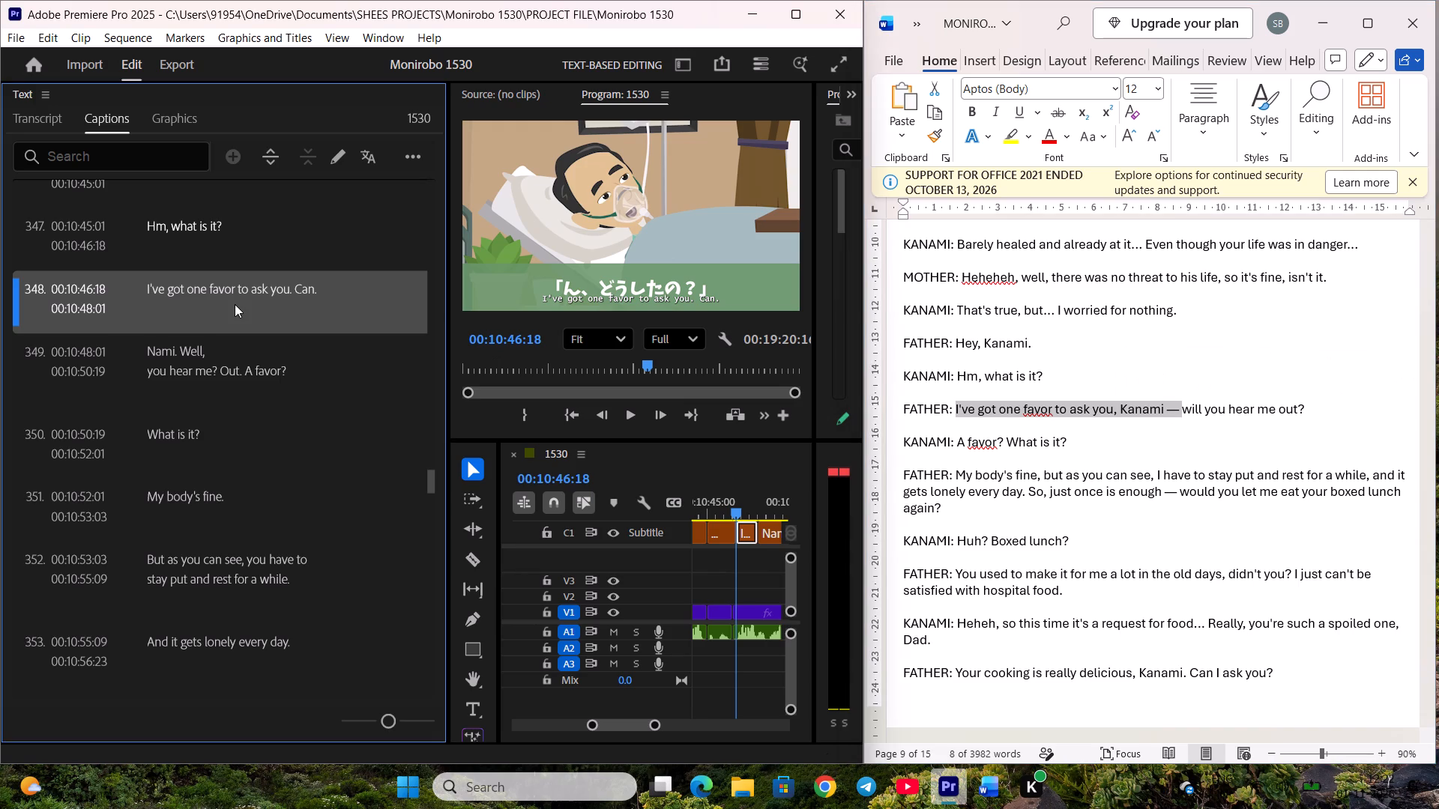
pyautogui.doubleClick(242, 304)
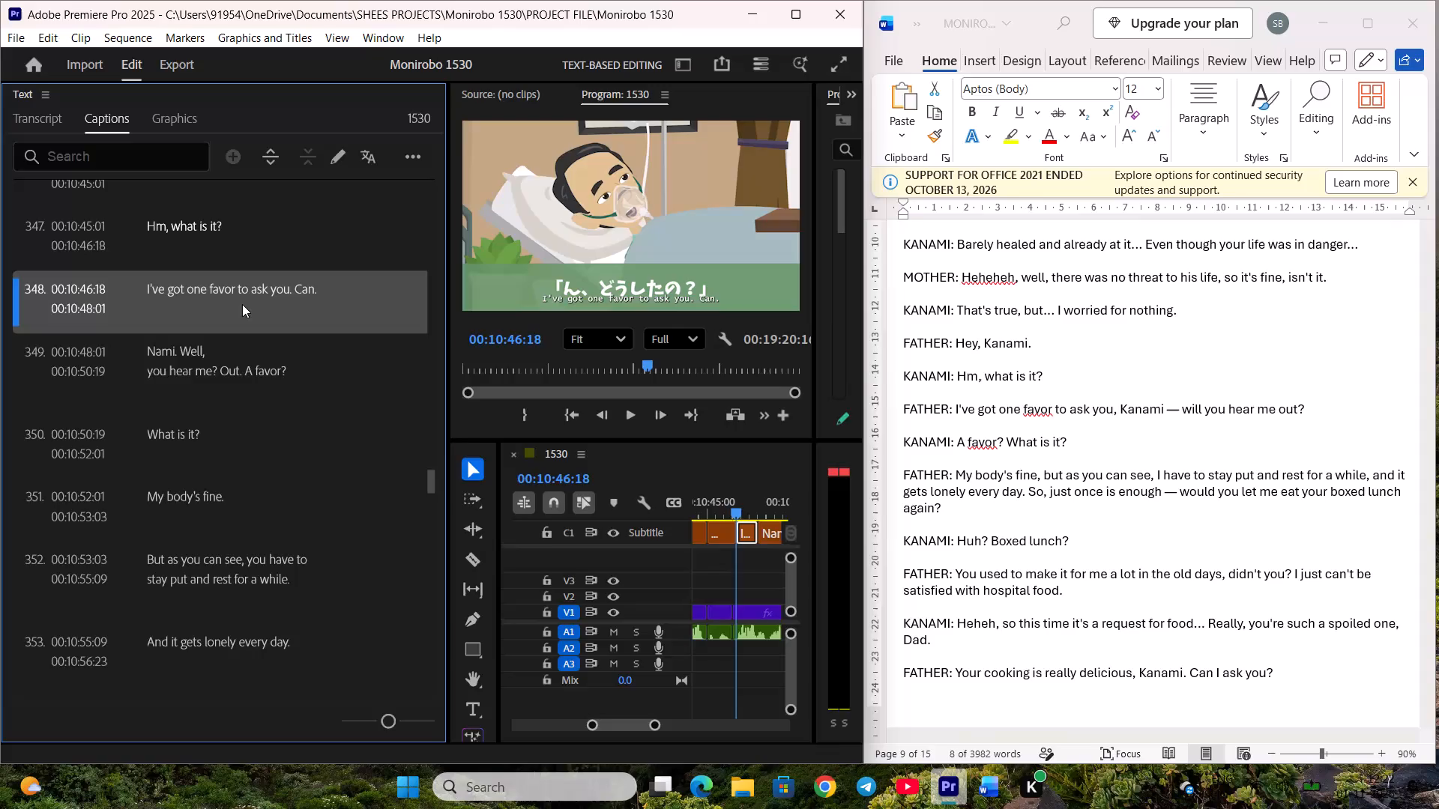
pyautogui.hotkey('ctrl', 'v')
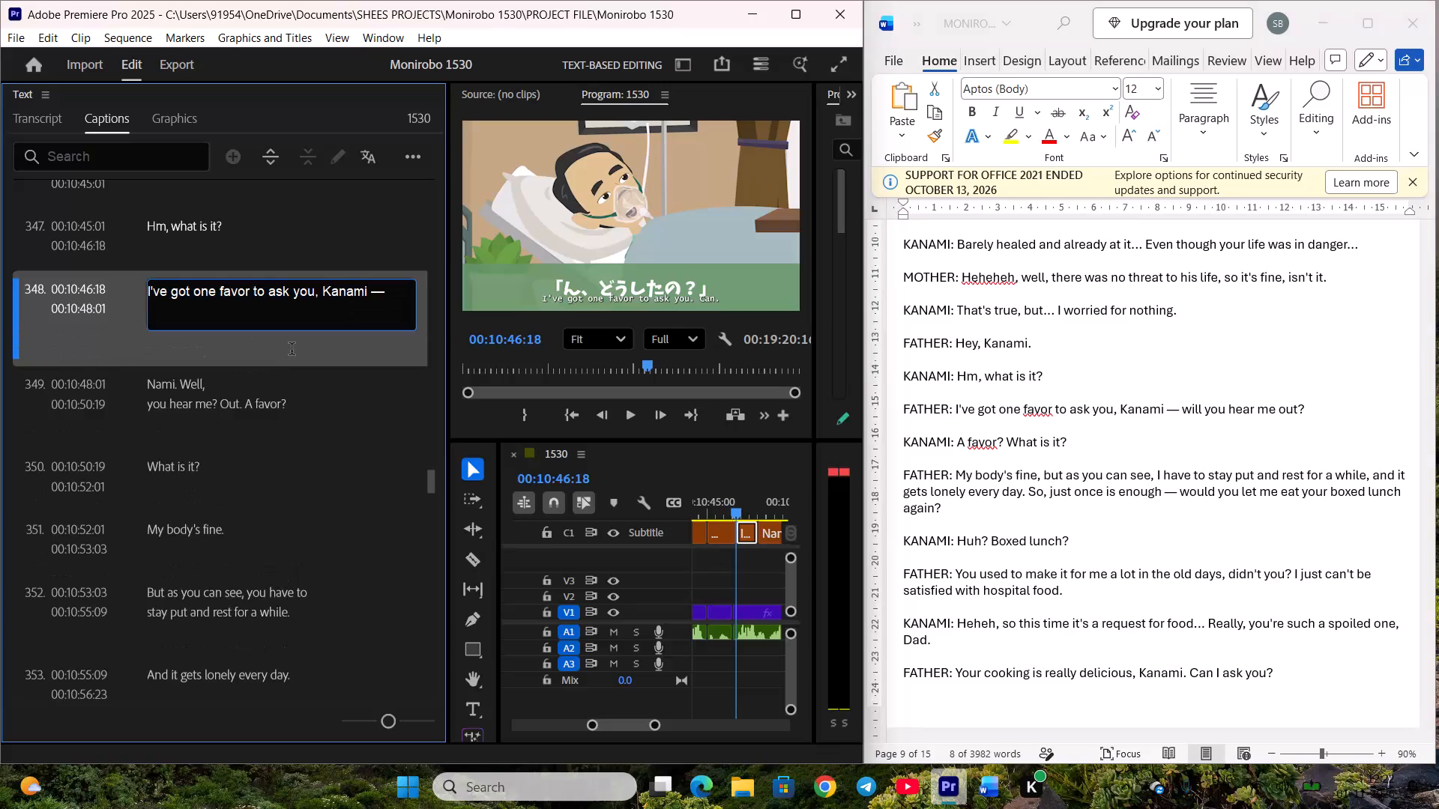
pyautogui.click(290, 358)
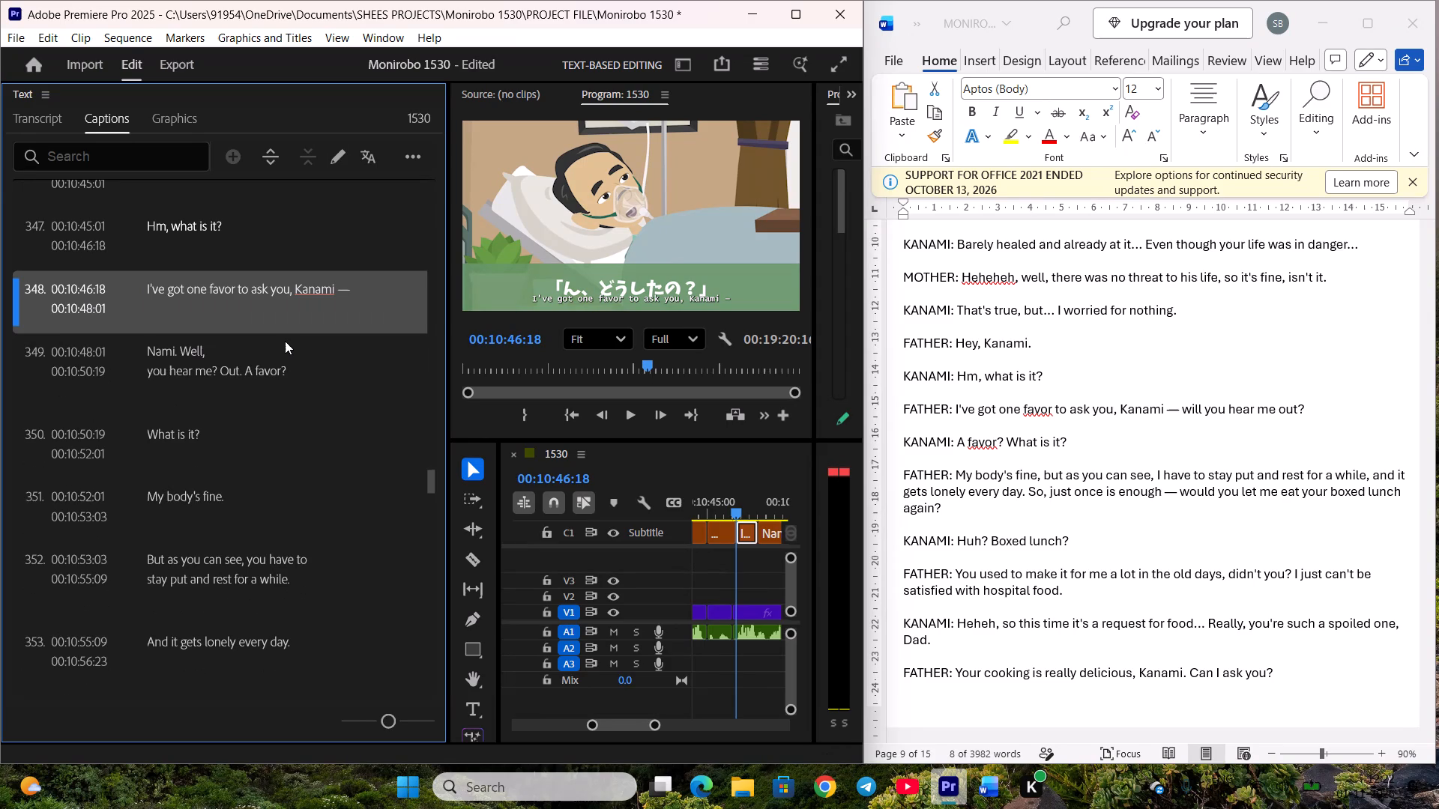
pyautogui.click(313, 362)
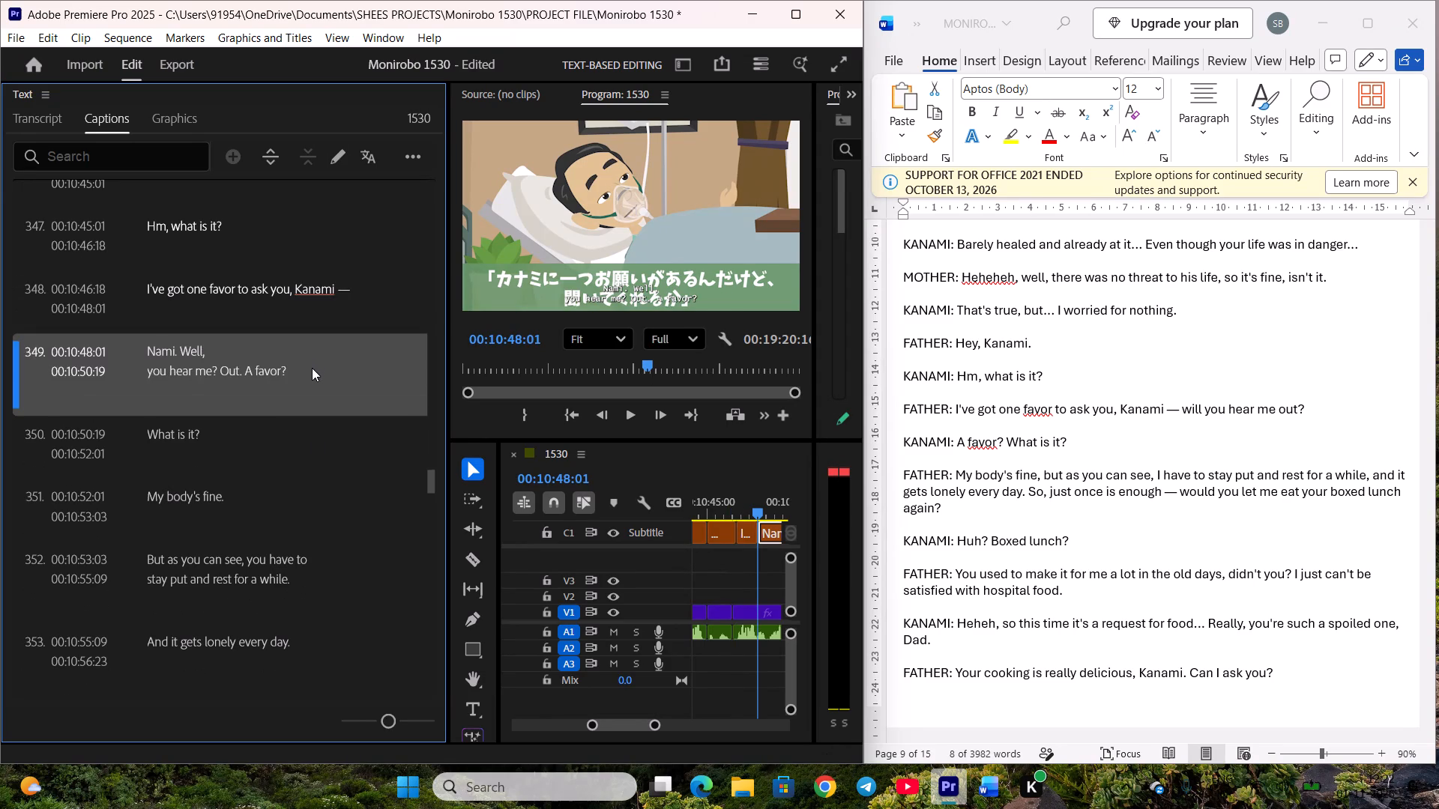
pyautogui.scroll(-2, 304, 372)
pyautogui.hotkey('ctrl', 's')
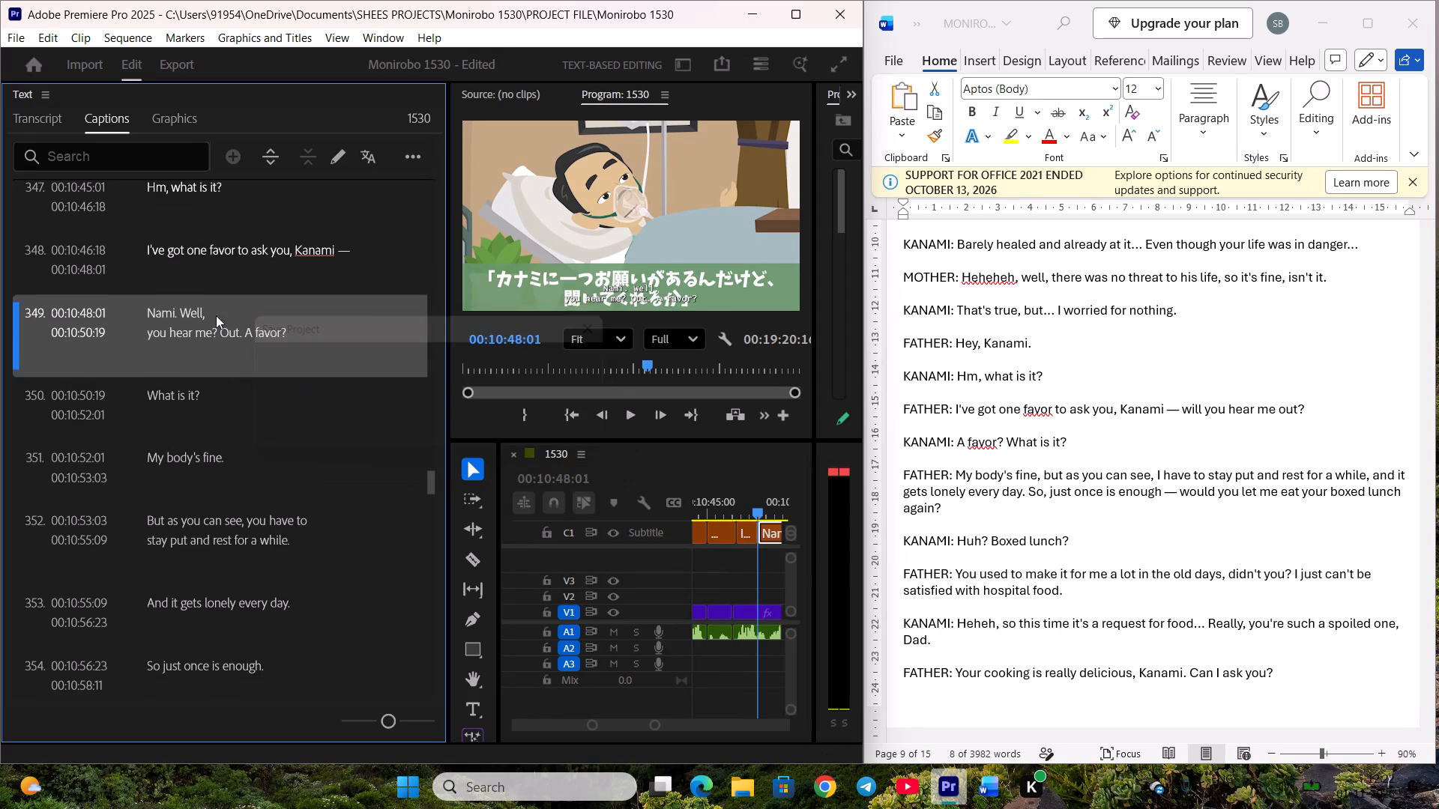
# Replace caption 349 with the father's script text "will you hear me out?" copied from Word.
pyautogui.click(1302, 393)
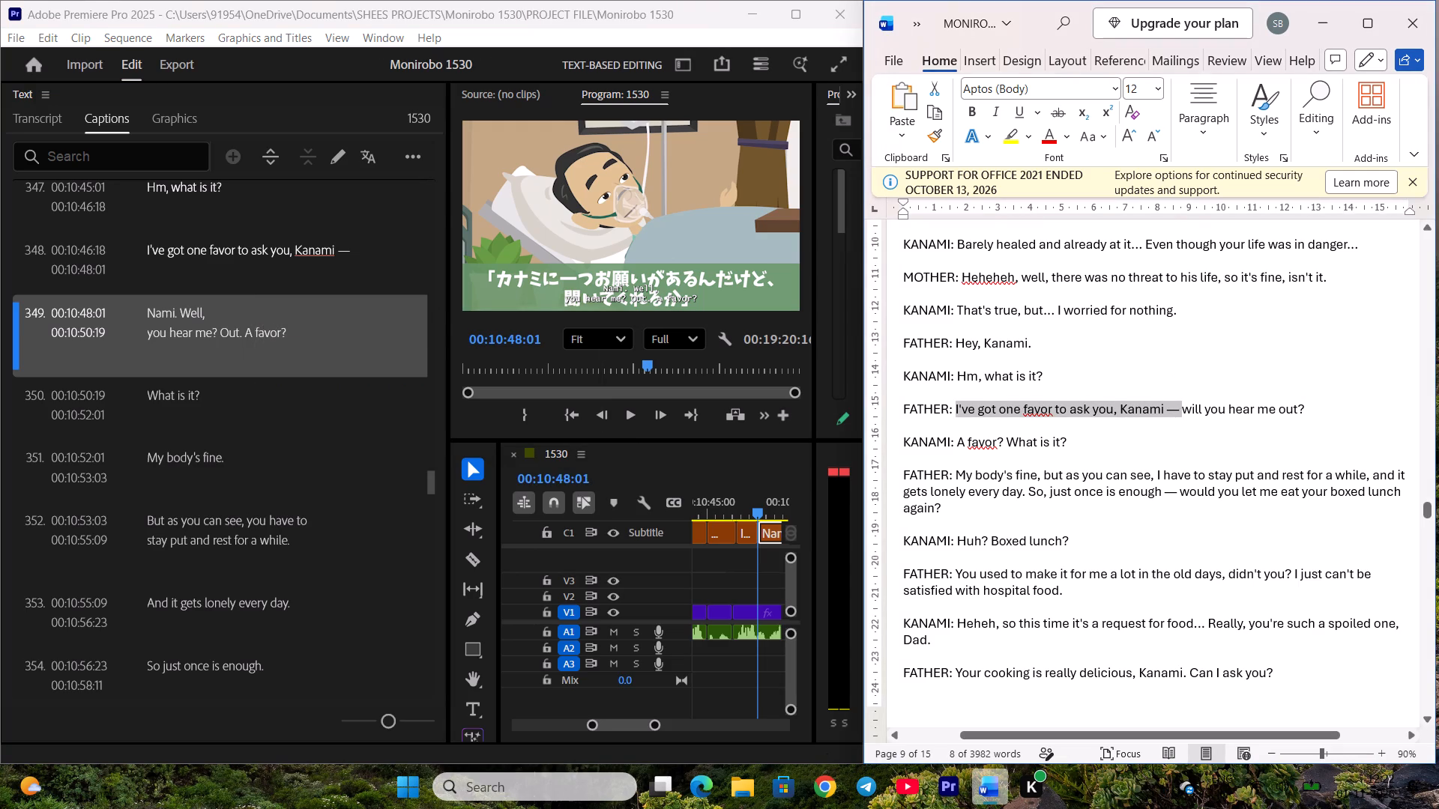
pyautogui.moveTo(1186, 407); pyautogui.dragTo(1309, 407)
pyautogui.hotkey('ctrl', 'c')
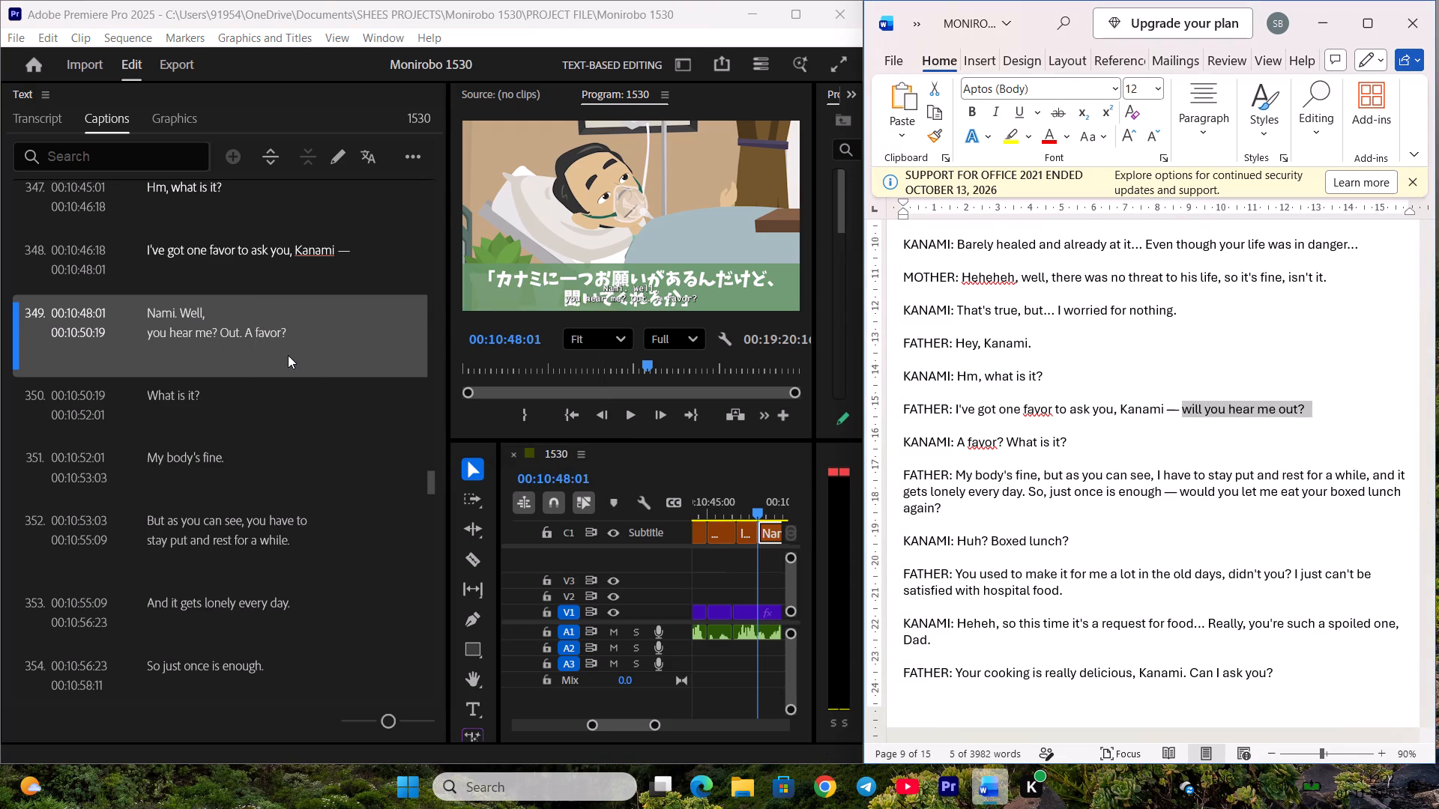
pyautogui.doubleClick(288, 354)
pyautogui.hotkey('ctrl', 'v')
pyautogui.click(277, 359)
# Play back from caption 348, remove the "will you hear me out?" caption and extend caption 348 to end at about 00:10:49:19.
pyautogui.click(262, 266)
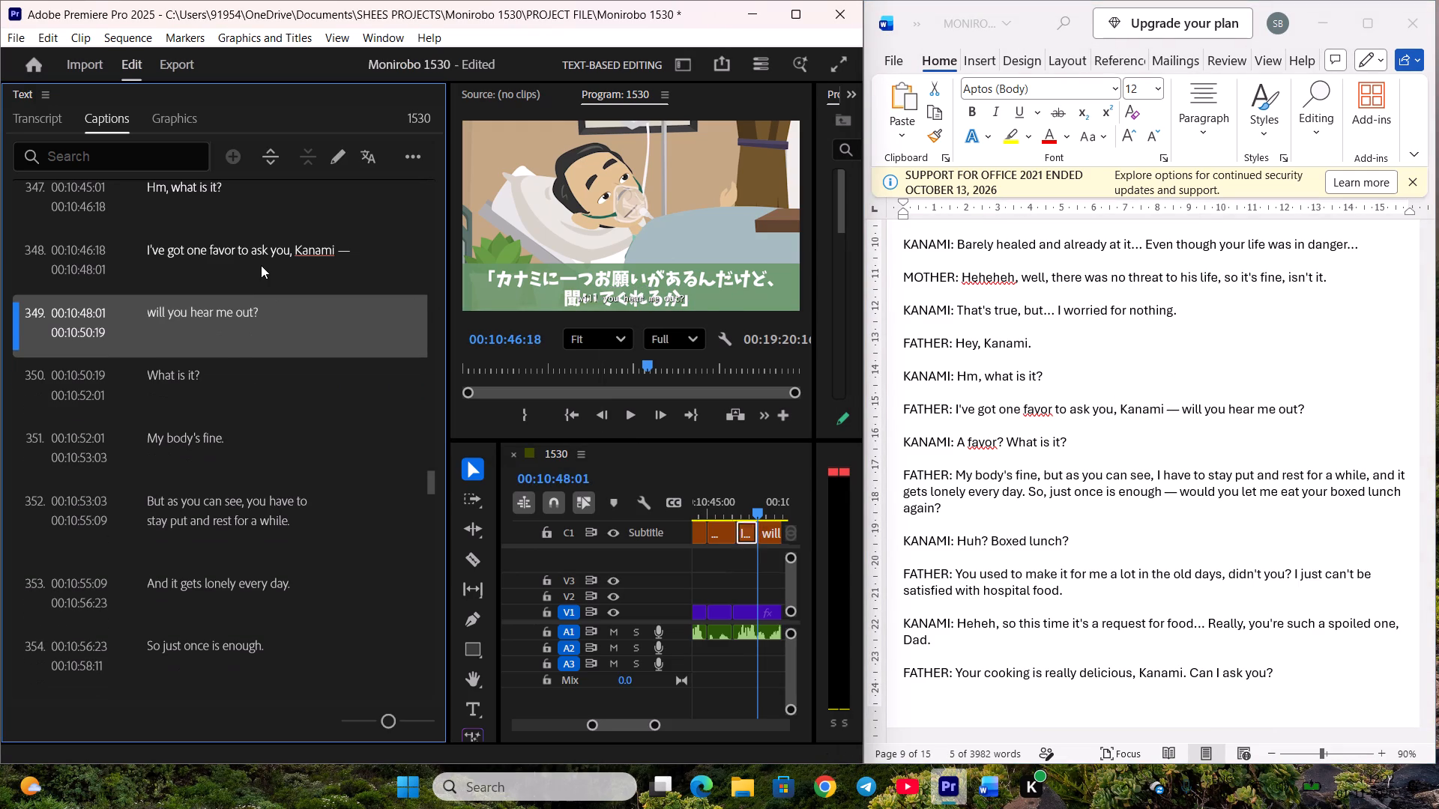
pyautogui.press('space')
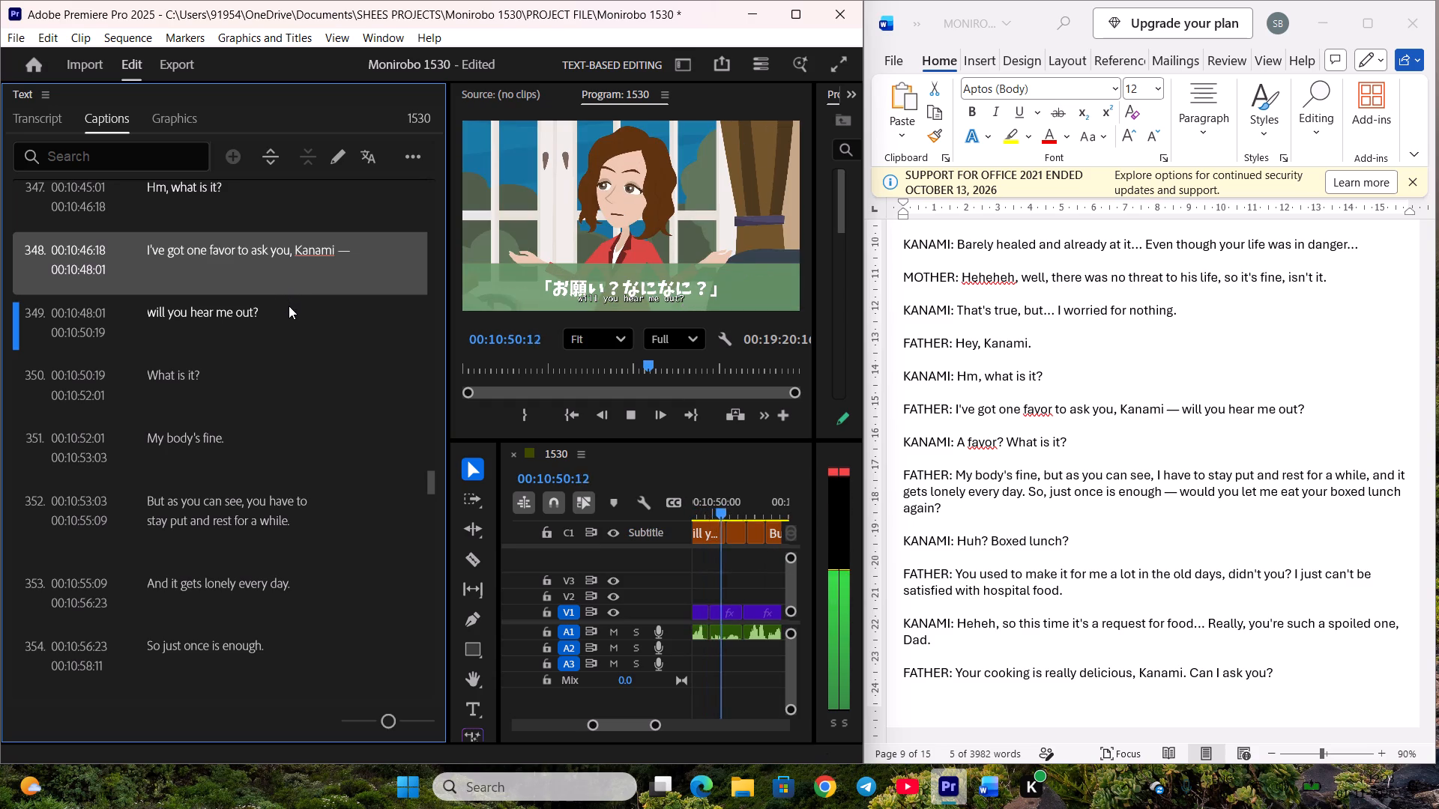
pyautogui.press('space')
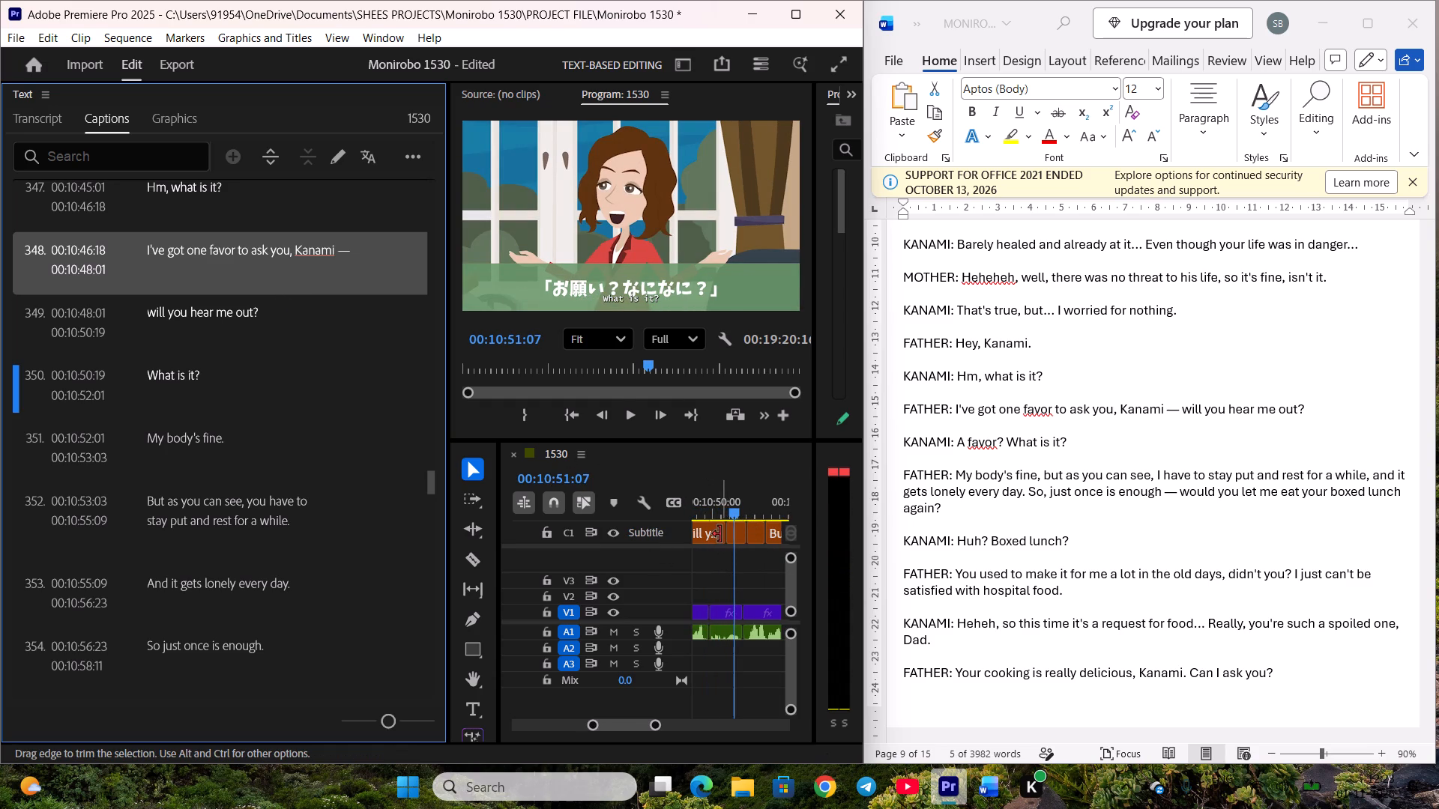
pyautogui.moveTo(720, 534); pyautogui.dragTo(714, 534)
pyautogui.moveTo(743, 540); pyautogui.dragTo(744, 540)
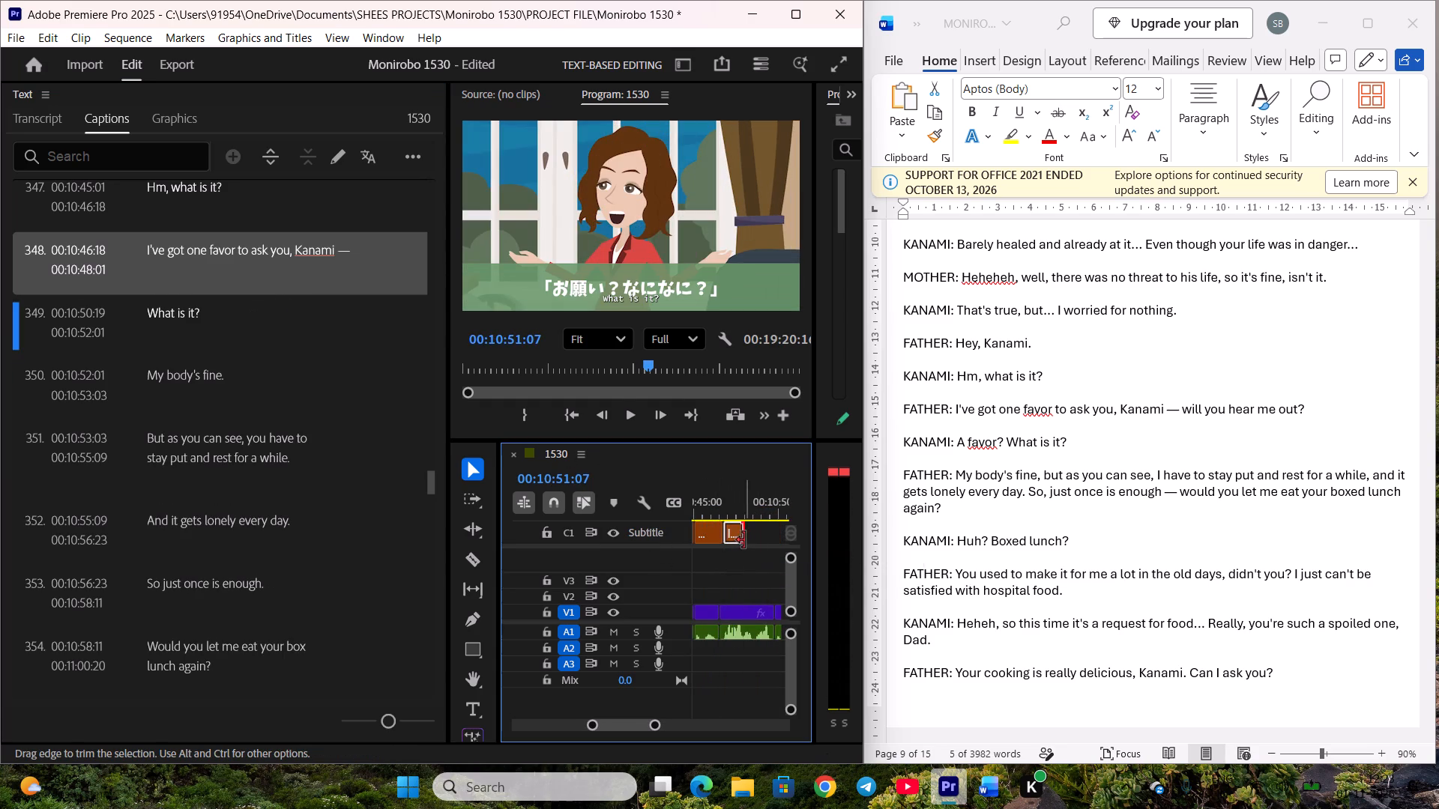
pyautogui.moveTo(744, 540); pyautogui.dragTo(768, 539)
pyautogui.click(732, 538)
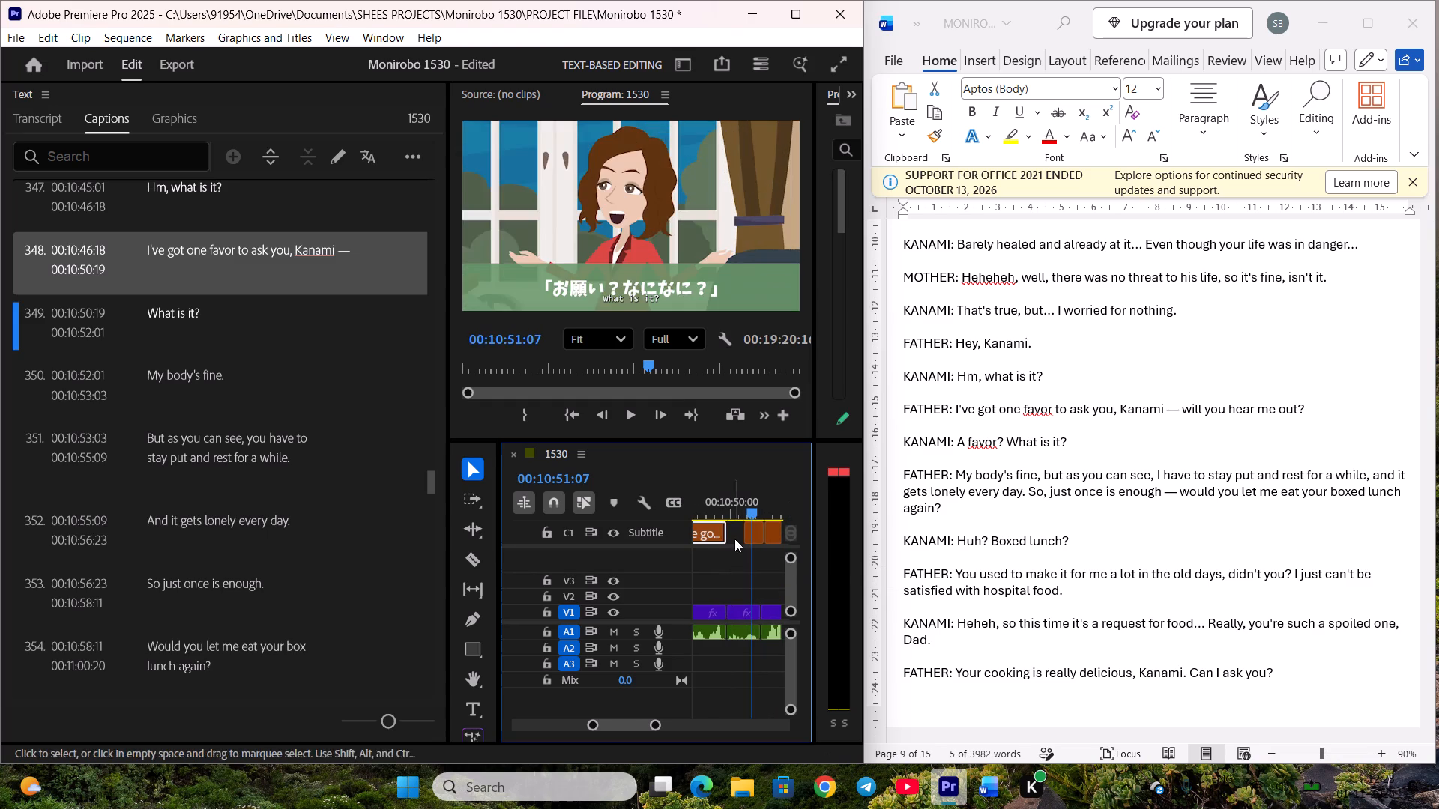
# Extend the start of caption 349 back to 00:10:49:19 to meet caption 348, and play back its line.
pyautogui.moveTo(741, 539); pyautogui.dragTo(733, 540)
pyautogui.click(733, 540)
pyautogui.click(740, 527)
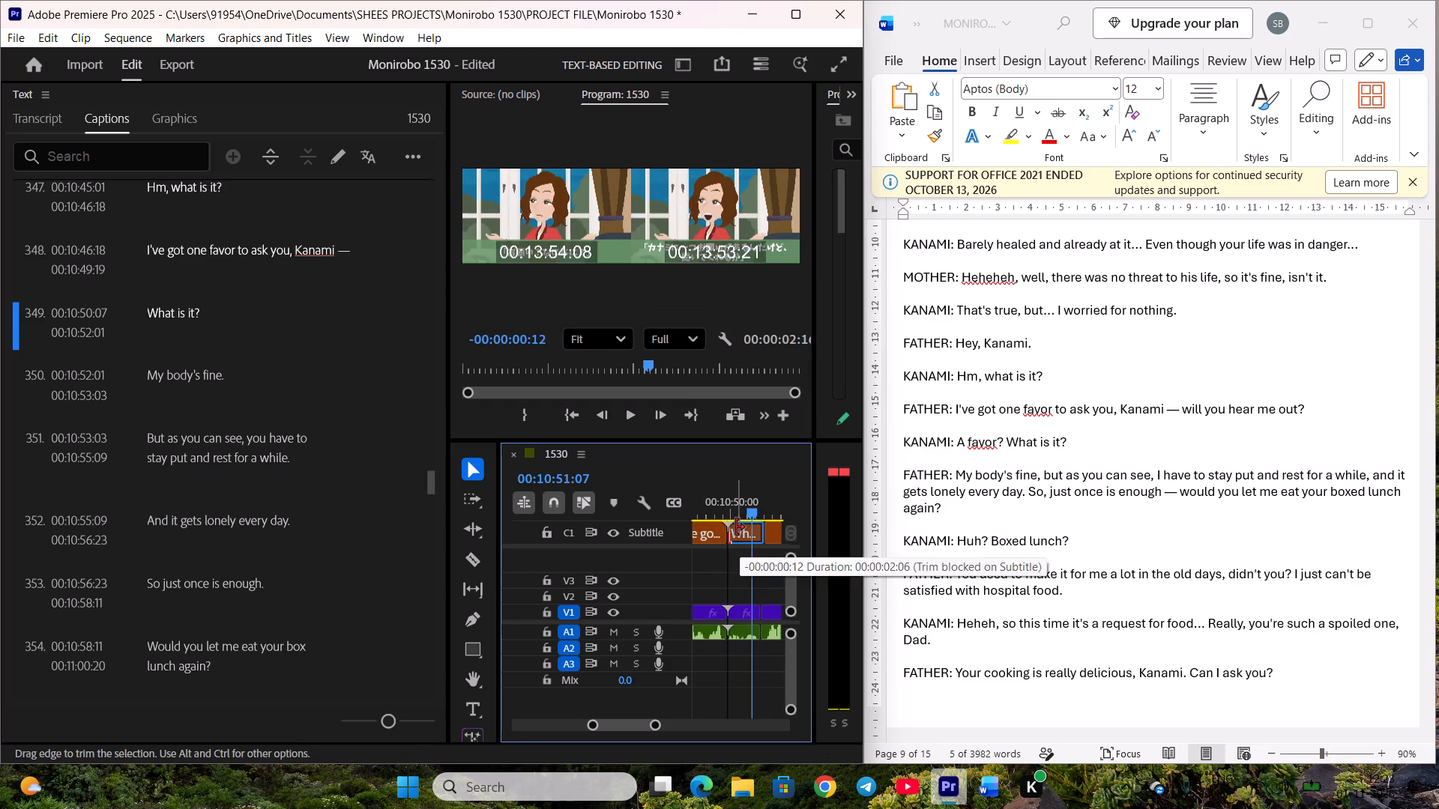
pyautogui.moveTo(740, 512); pyautogui.dragTo(733, 516)
pyautogui.press('space')
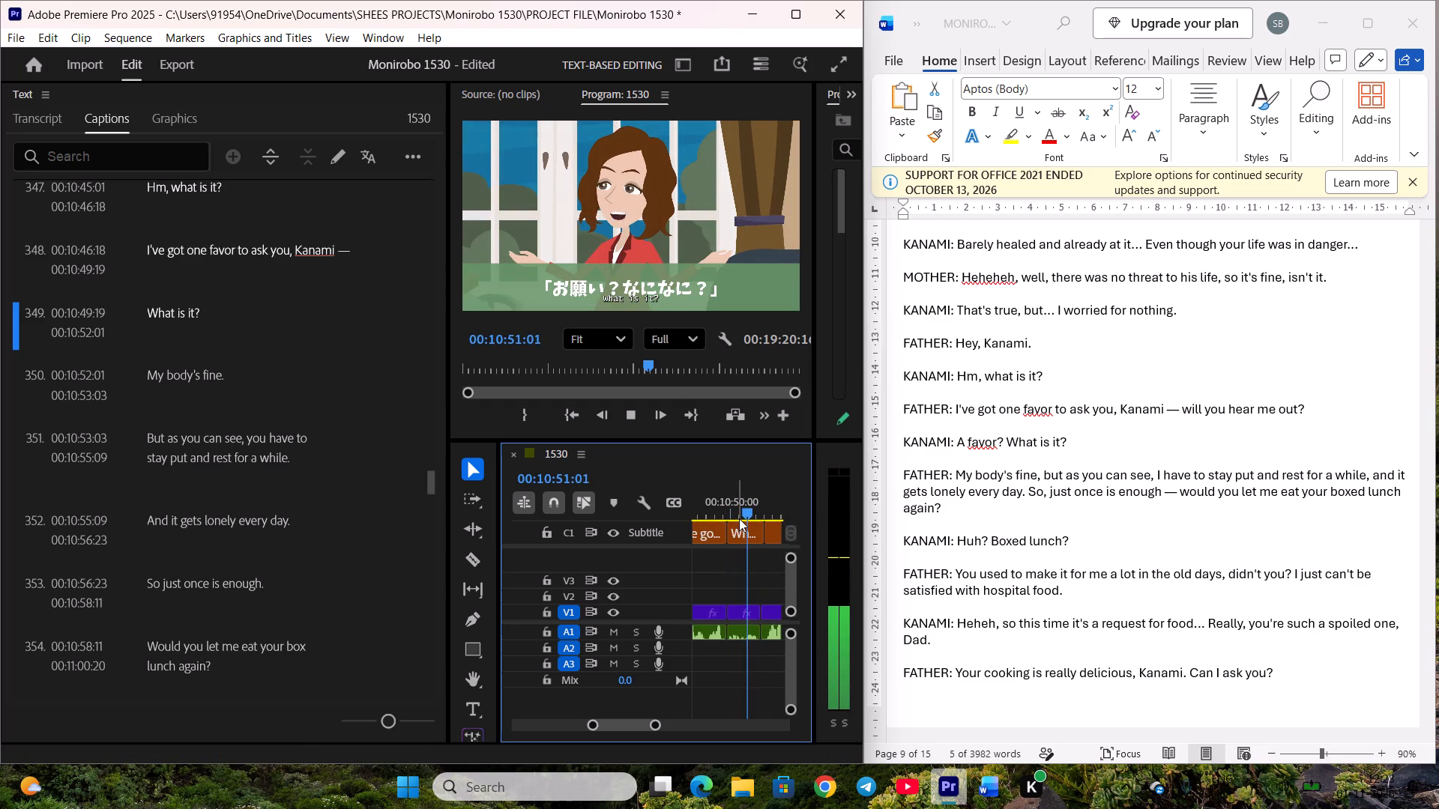
pyautogui.press('space')
pyautogui.click(238, 341)
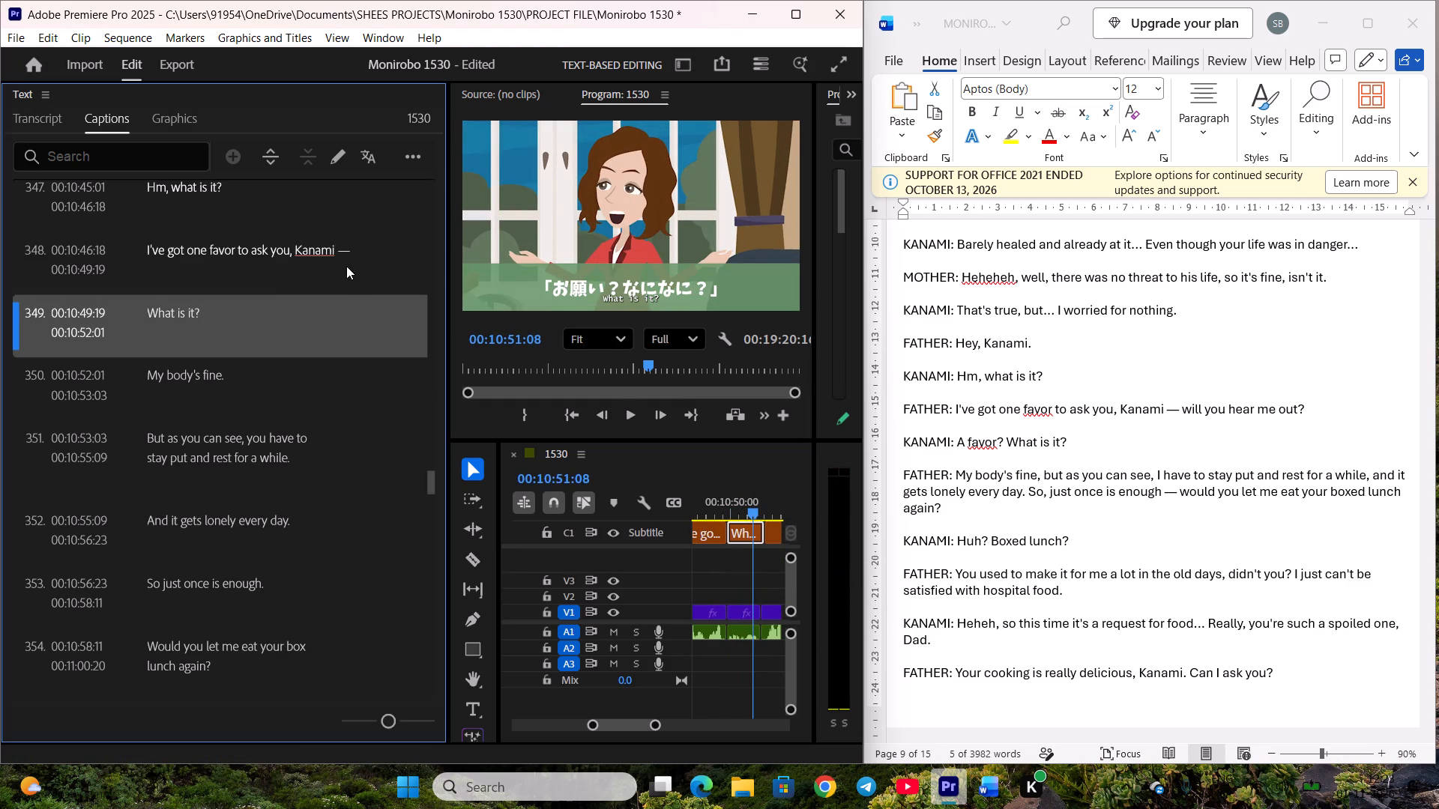
pyautogui.click(346, 266)
pyautogui.click(291, 345)
# Replace caption 349 with Kanami's script line "A favor? What is it?" copied from Word.
pyautogui.click(963, 385)
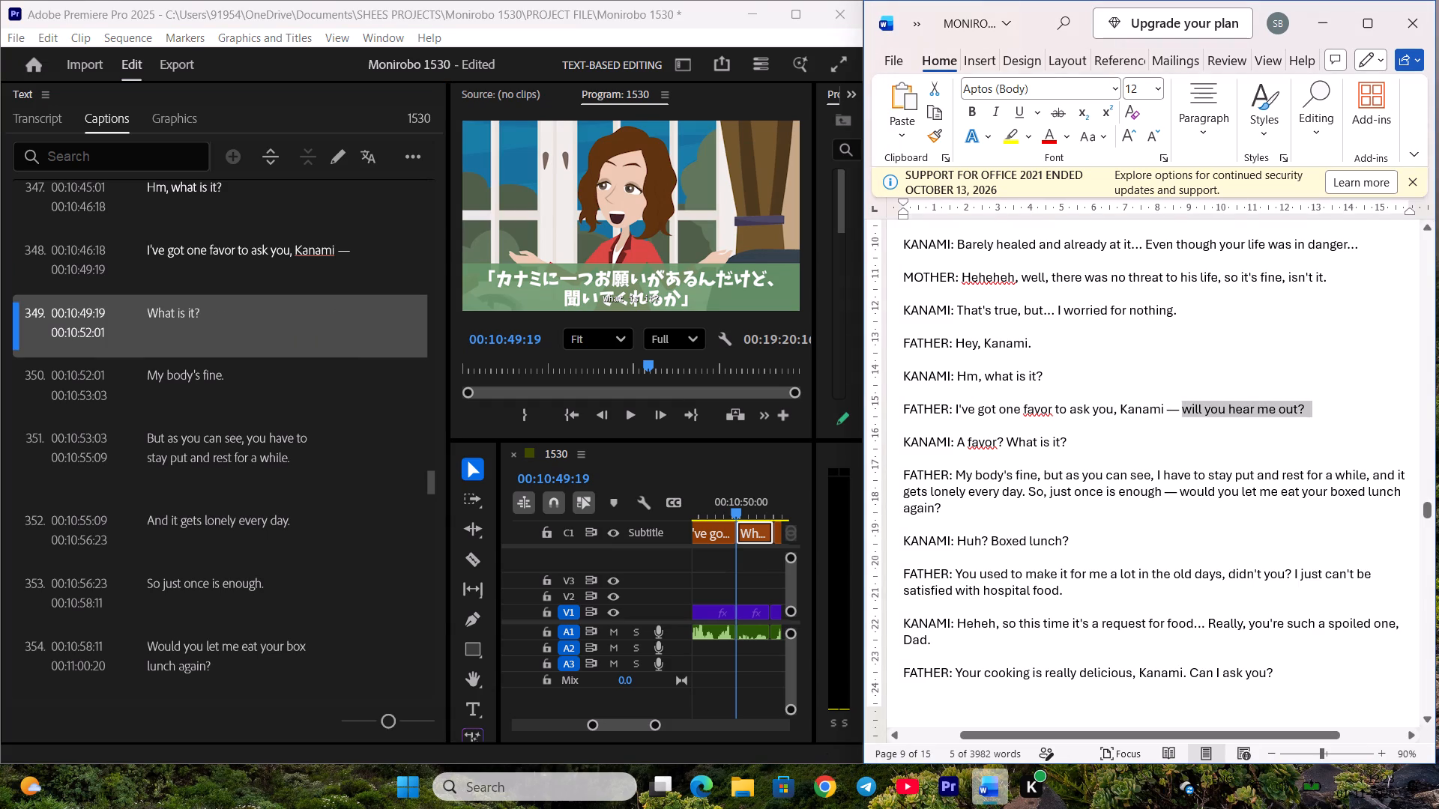
pyautogui.scroll(-2, 1064, 419)
pyautogui.moveTo(958, 367); pyautogui.dragTo(1058, 361)
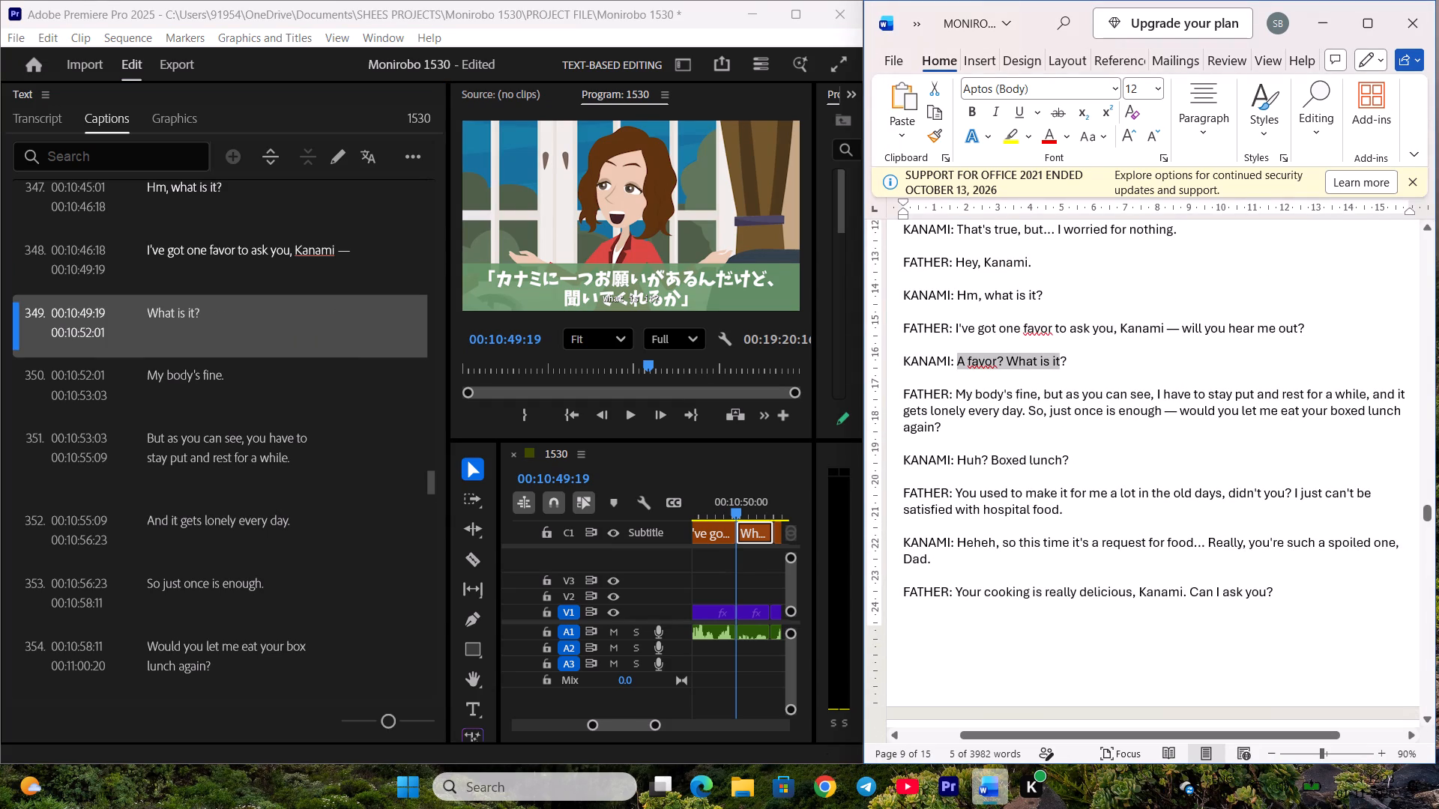
pyautogui.moveTo(1058, 361); pyautogui.dragTo(1064, 360)
pyautogui.hotkey('ctrl', 'c')
pyautogui.doubleClick(210, 326)
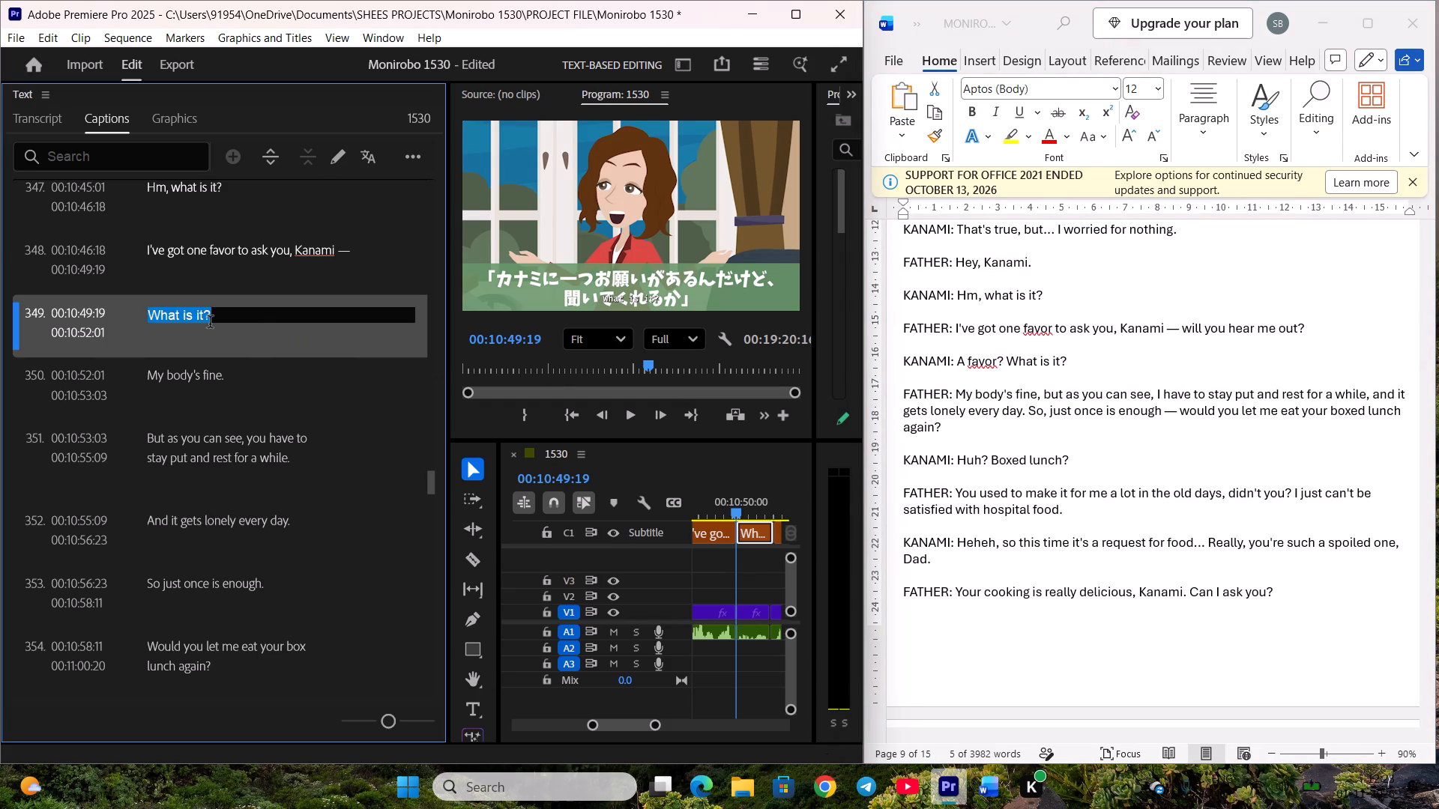
pyautogui.hotkey('ctrl', 'v')
pyautogui.click(262, 426)
# Change caption 350's closing punctuation so it reads "My body's fine," and save the project.
pyautogui.scroll(-3, 263, 408)
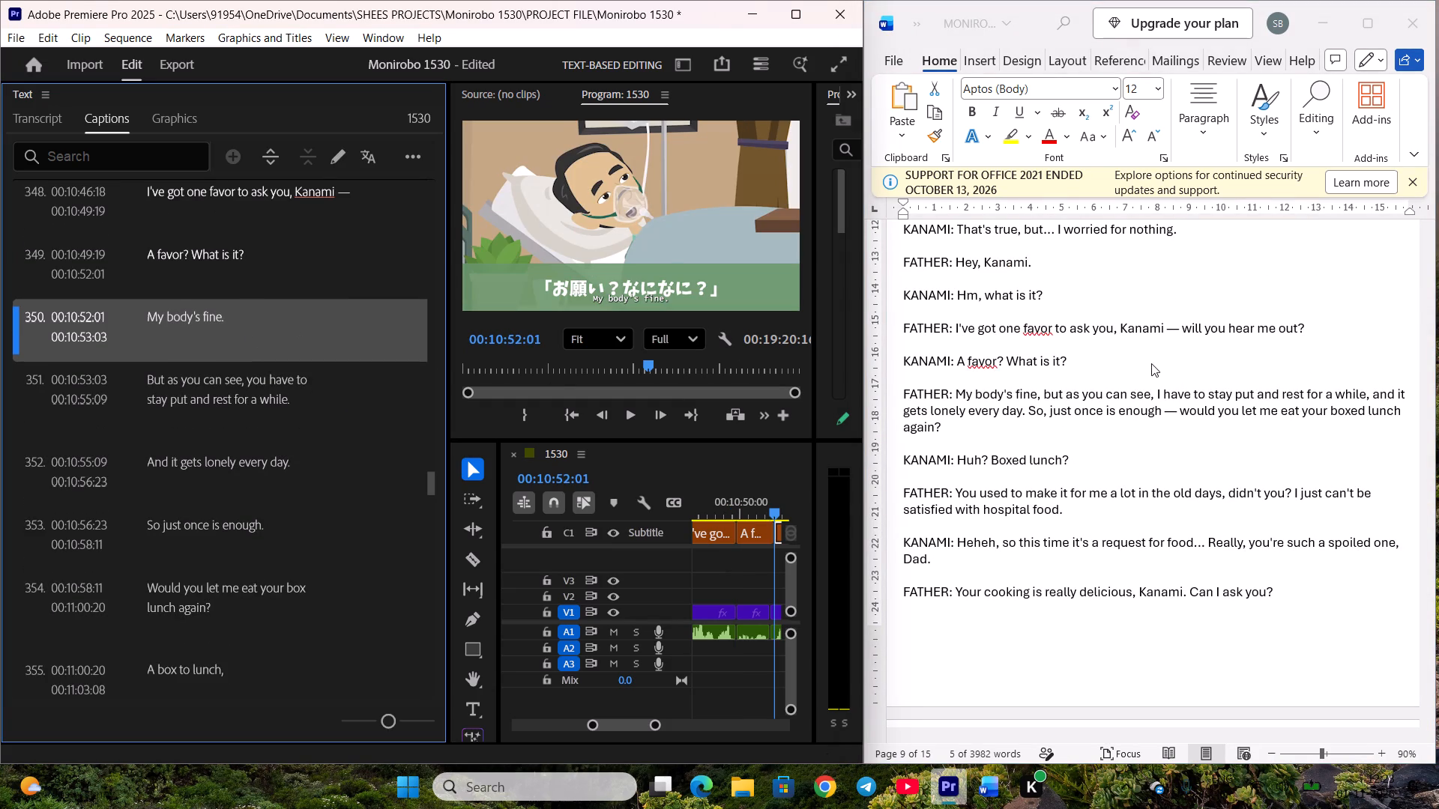
pyautogui.doubleClick(311, 324)
pyautogui.click(349, 320)
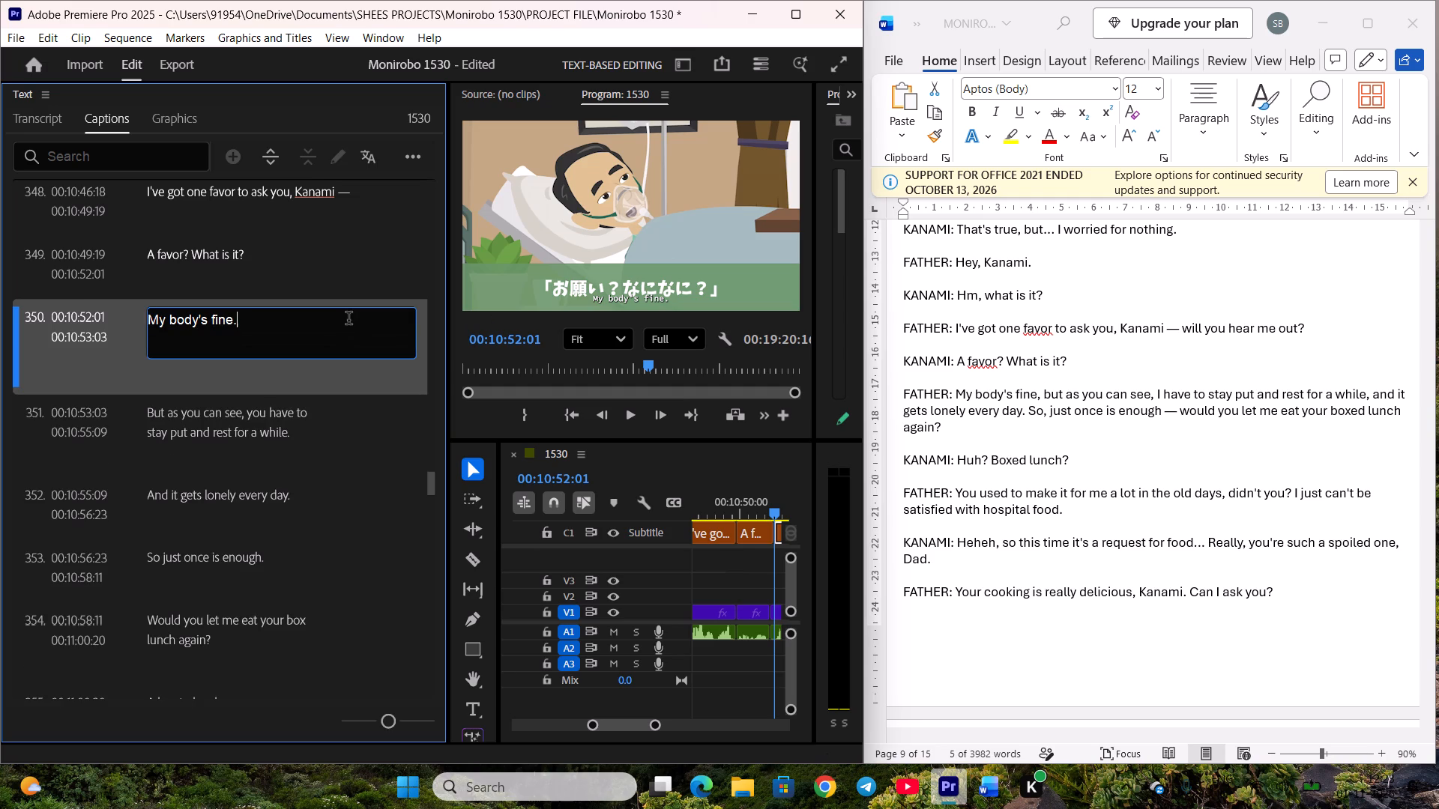
pyautogui.press('BackSpace')
pyautogui.press(',')
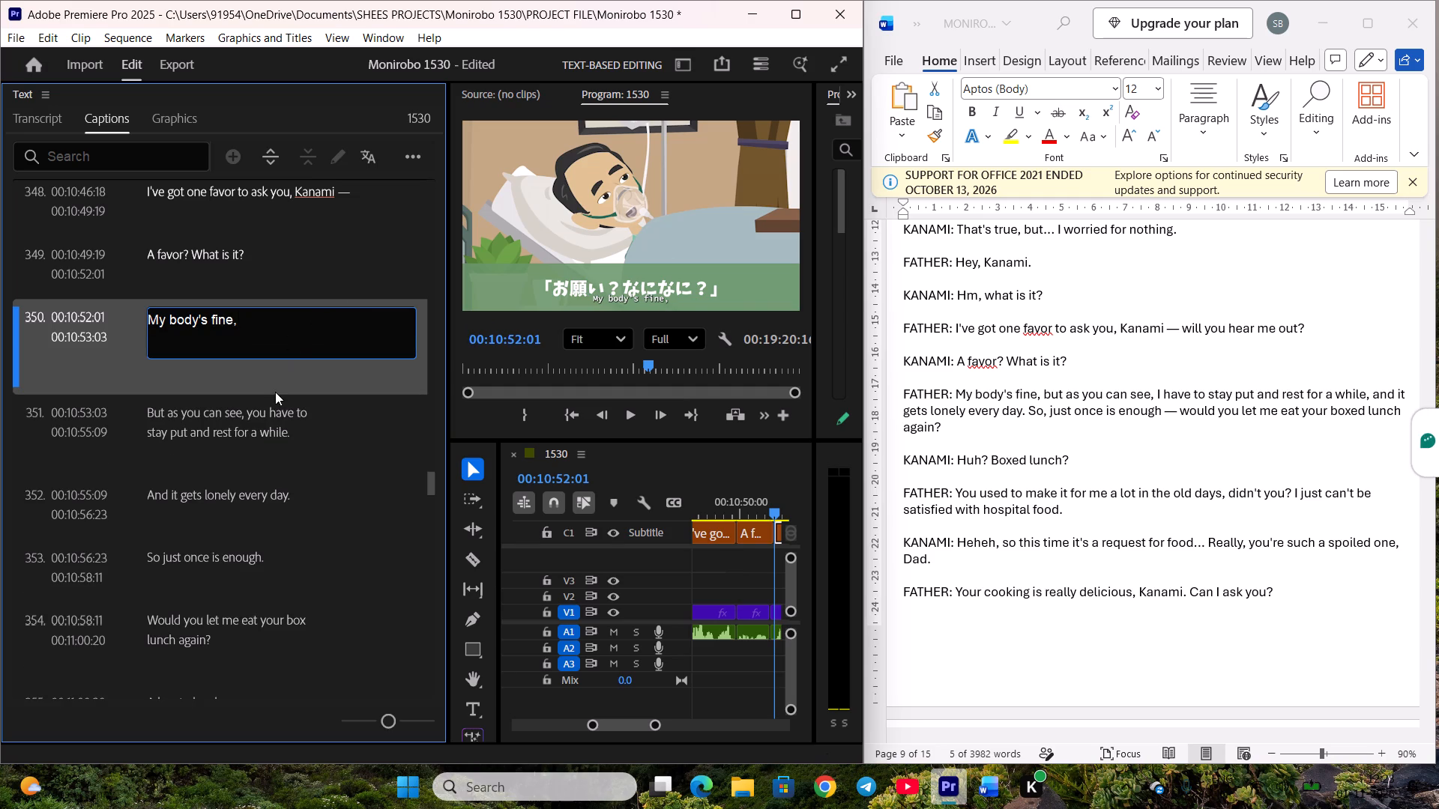
pyautogui.click(275, 396)
pyautogui.scroll(-3, 278, 397)
pyautogui.hotkey('ctrl', 's')
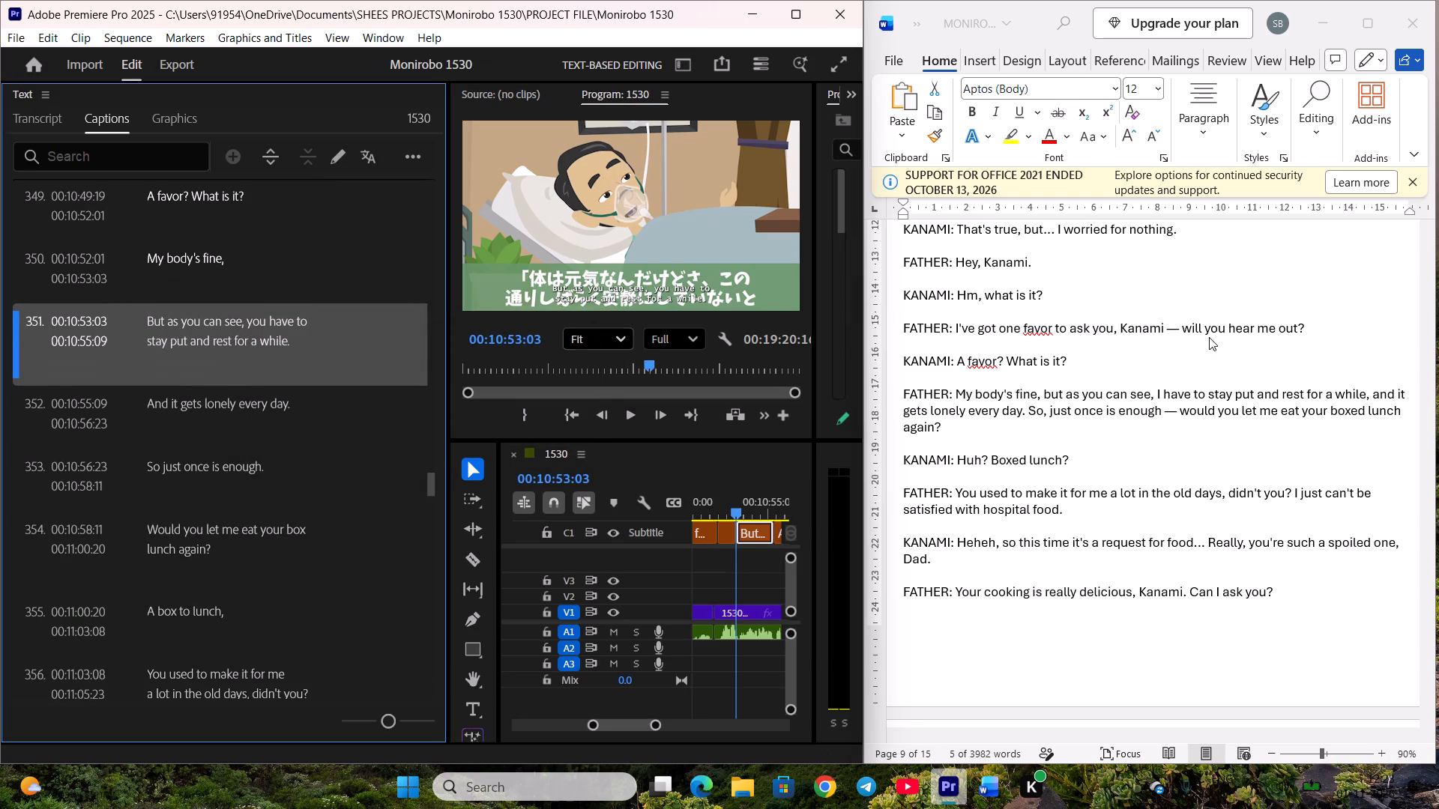
# Replace caption 351 with the father's script text "but as you can see, I have to stay put and rest for a while," copied from Word.
pyautogui.click(1209, 337)
pyautogui.moveTo(1045, 395); pyautogui.dragTo(1189, 396)
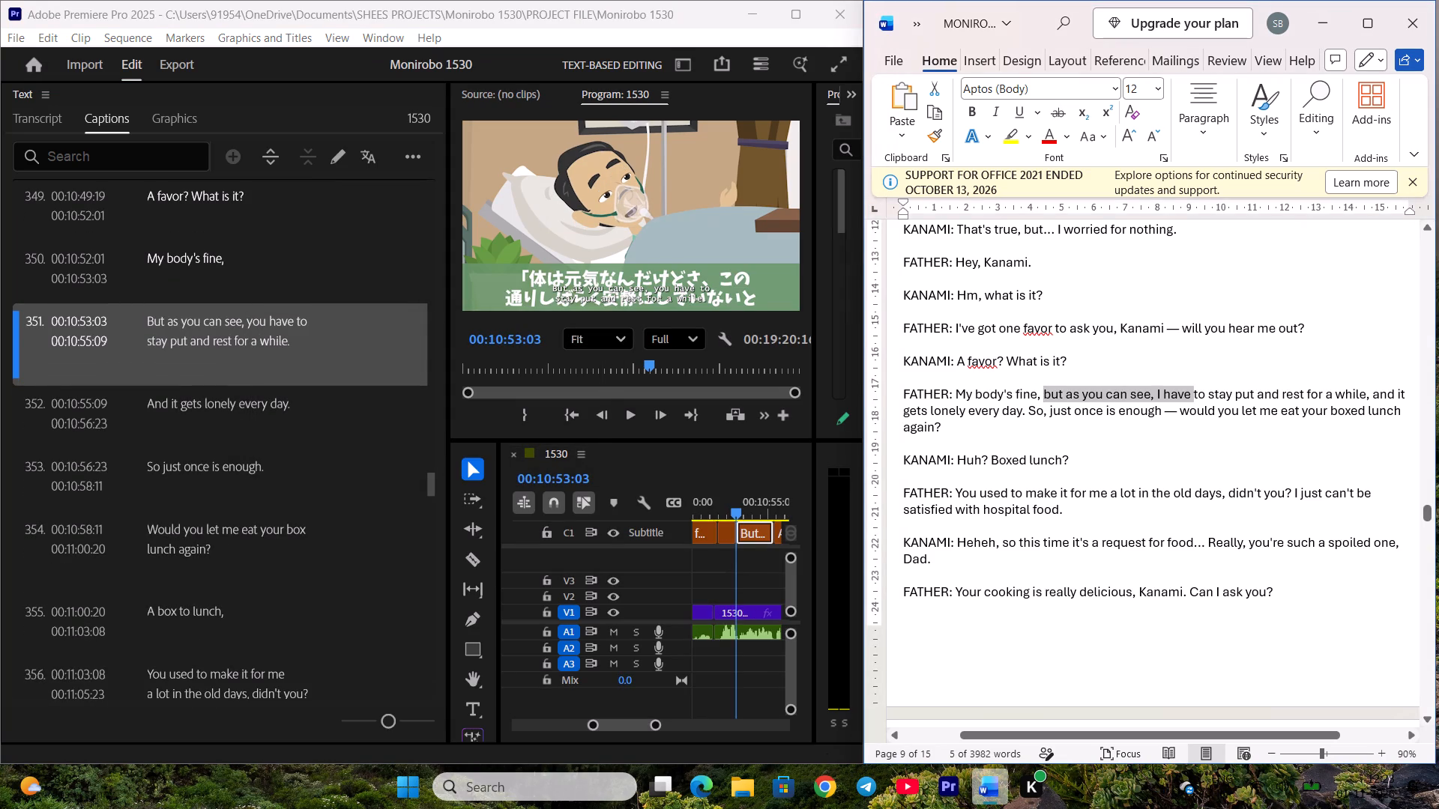
pyautogui.moveTo(1189, 396); pyautogui.dragTo(1369, 398)
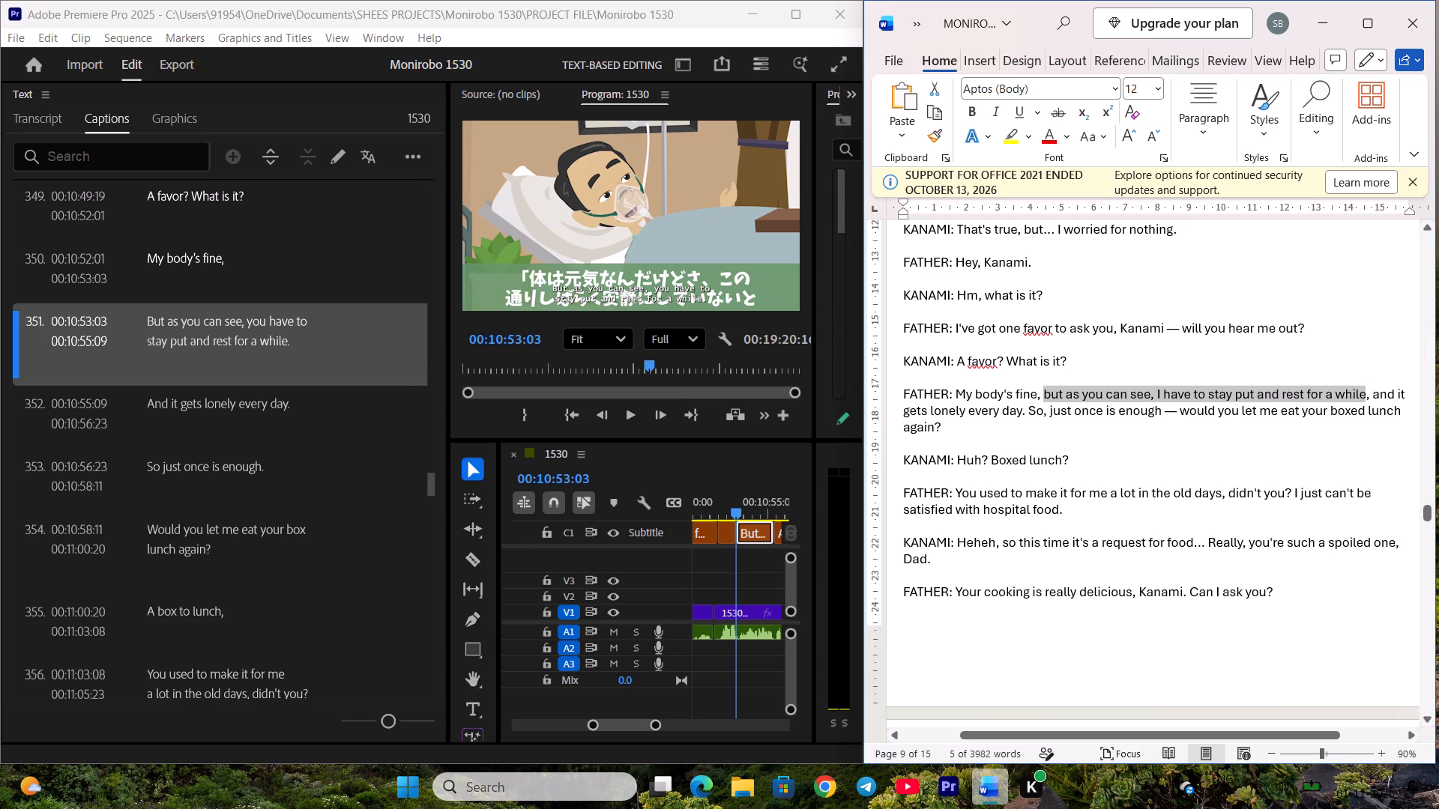
pyautogui.moveTo(1369, 398); pyautogui.dragTo(1371, 397)
pyautogui.hotkey('ctrl', 'c')
pyautogui.doubleClick(211, 331)
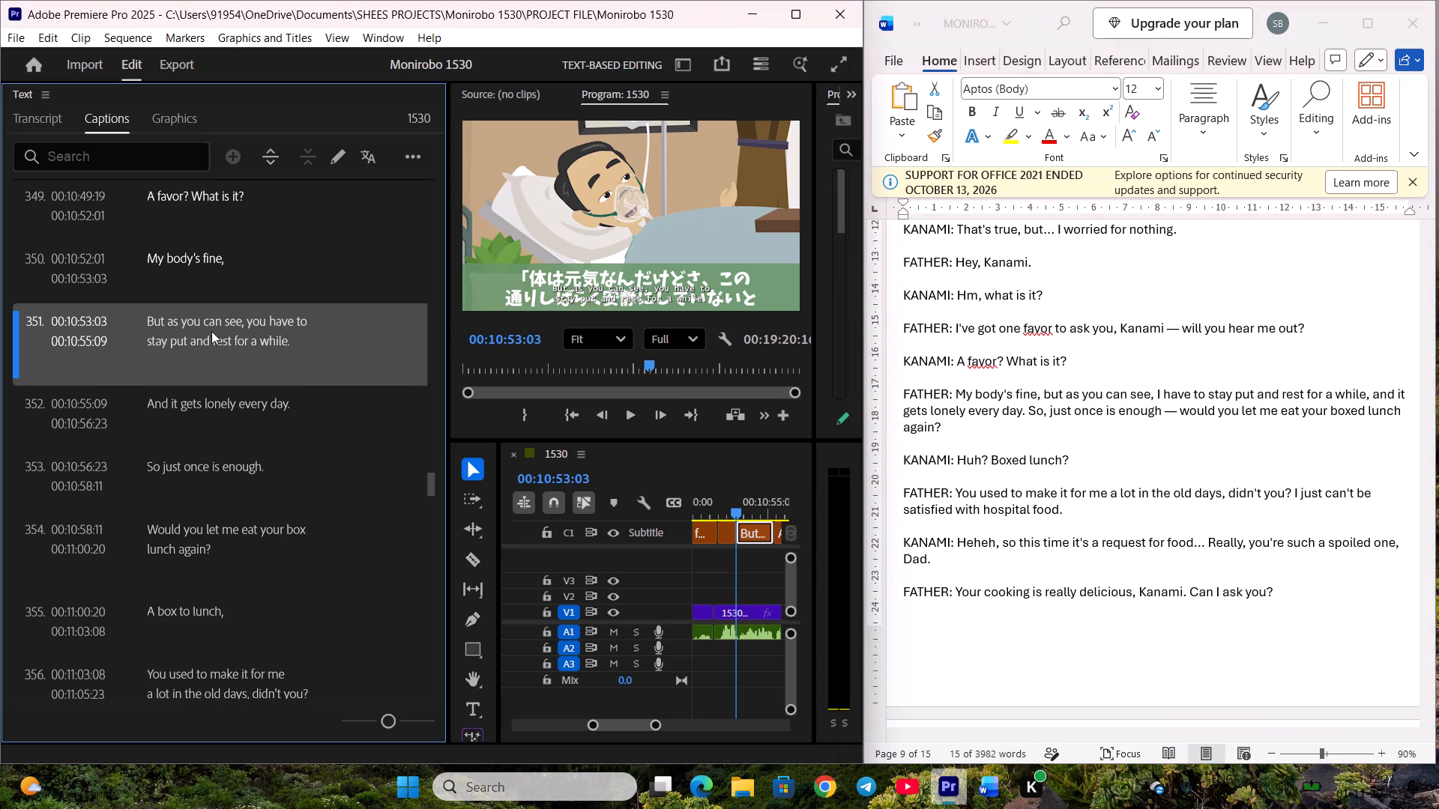
pyautogui.hotkey('ctrl', 'v')
pyautogui.click(256, 415)
# Replace caption 352 with the father's script text "and it gets lonely every day." copied from Word.
pyautogui.scroll(-3, 266, 404)
pyautogui.click(1072, 375)
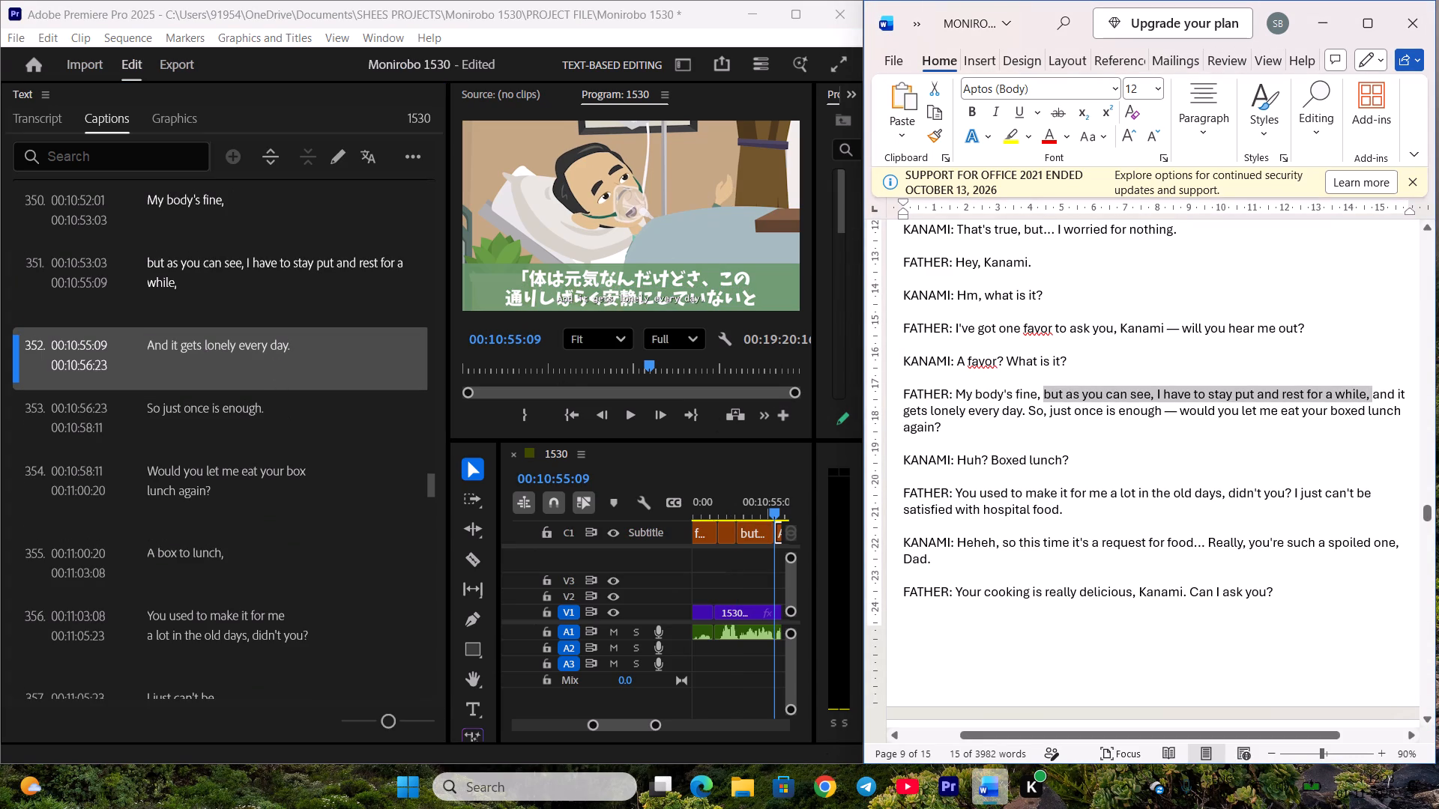
pyautogui.click(1383, 396)
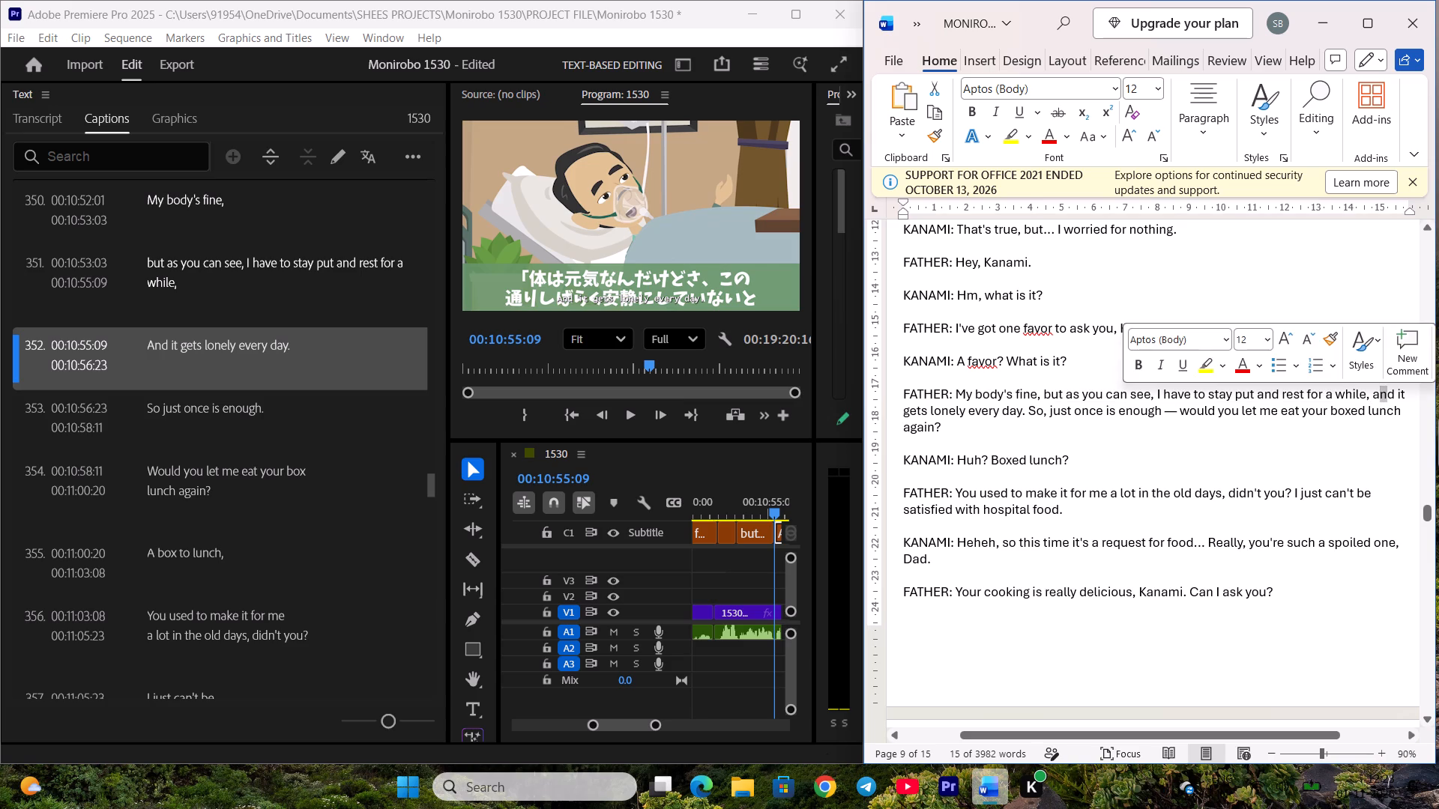
pyautogui.moveTo(1373, 395); pyautogui.dragTo(1037, 411)
pyautogui.moveTo(1037, 411); pyautogui.dragTo(1027, 411)
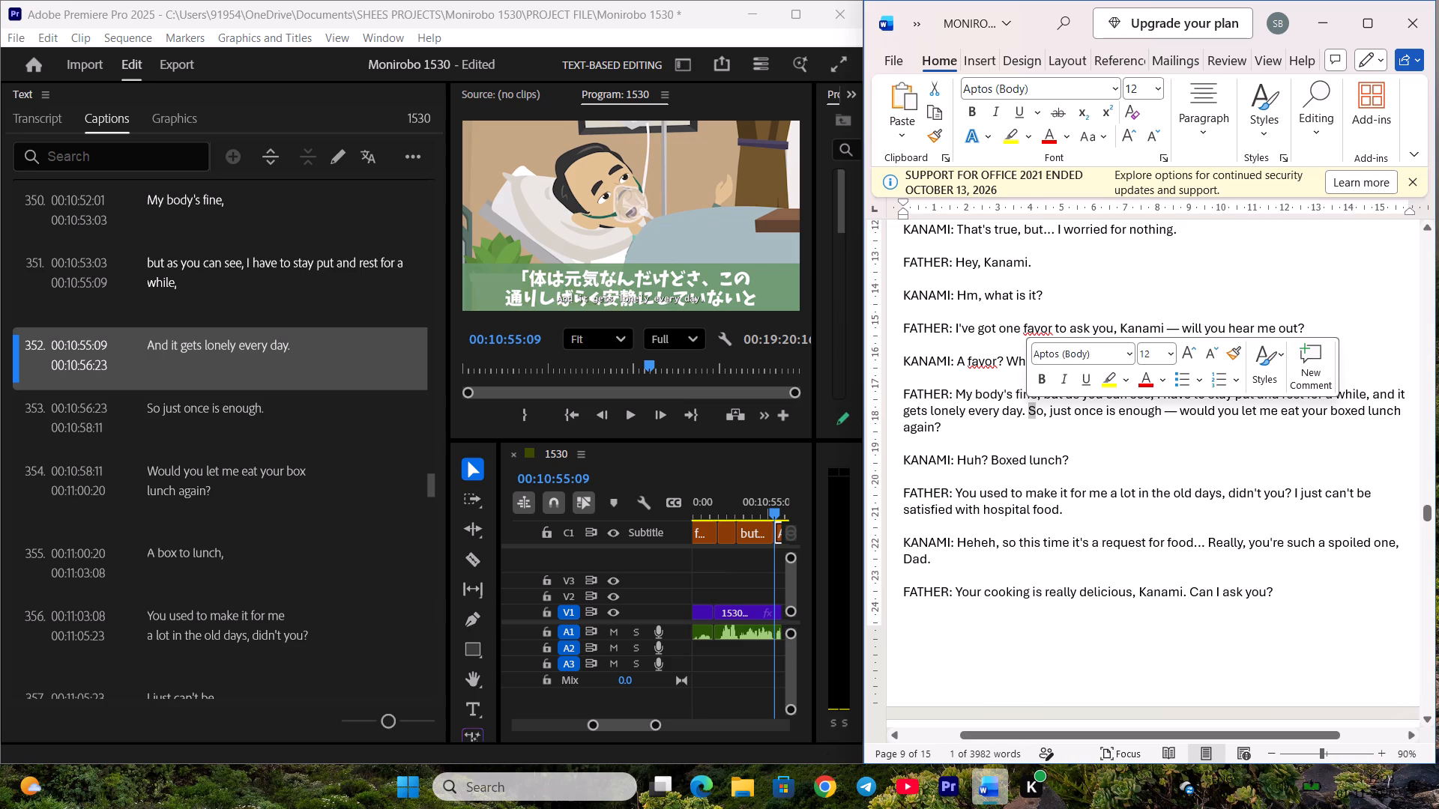
pyautogui.moveTo(1372, 394); pyautogui.dragTo(1024, 409)
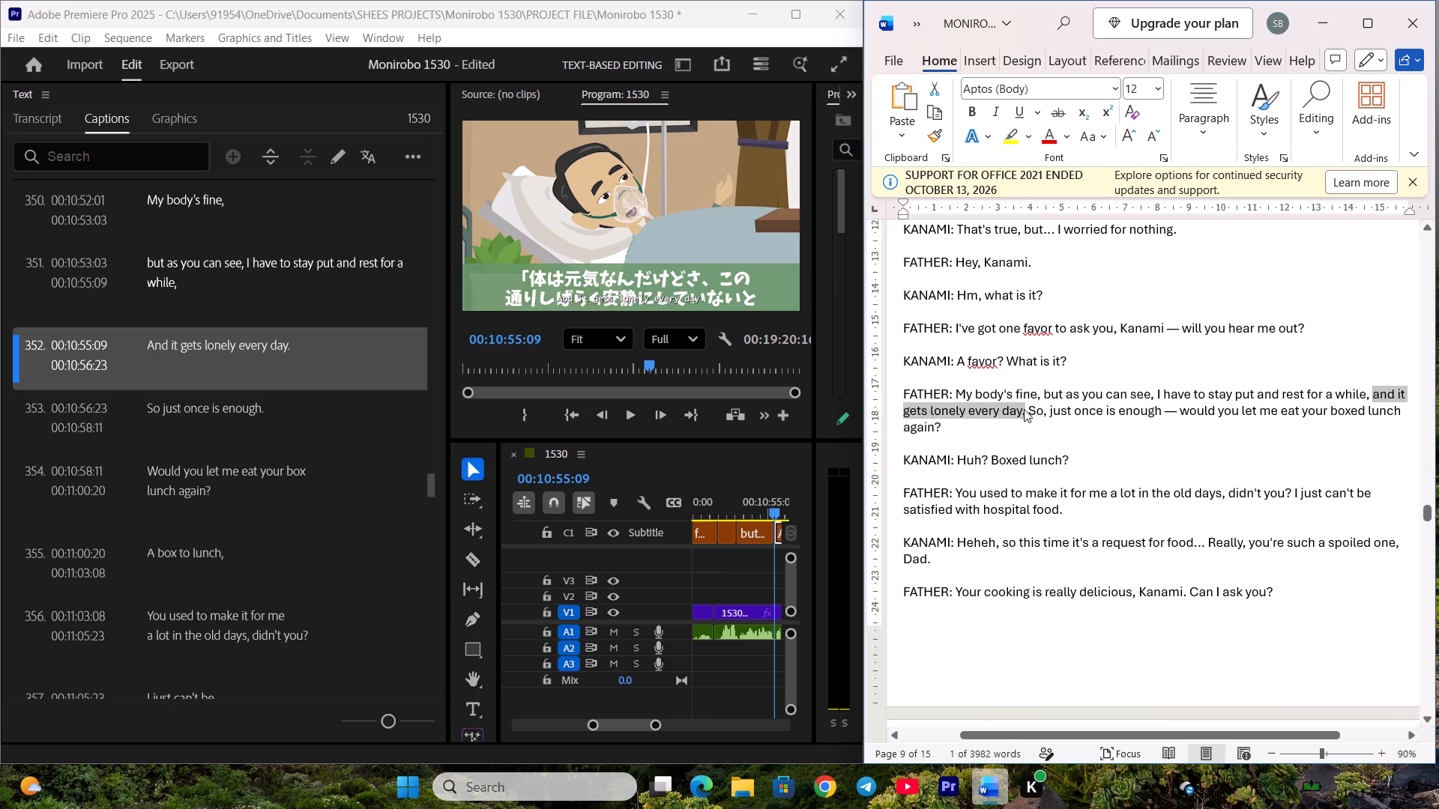
pyautogui.hotkey('ctrl', 'c')
pyautogui.doubleClick(244, 339)
pyautogui.hotkey('ctrl', 'v')
pyautogui.moveTo(240, 434); pyautogui.dragTo(247, 434)
# Replace caption 353 with the father's script text "So, just once is enough —" copied from Word.
pyautogui.scroll(-5, 262, 408)
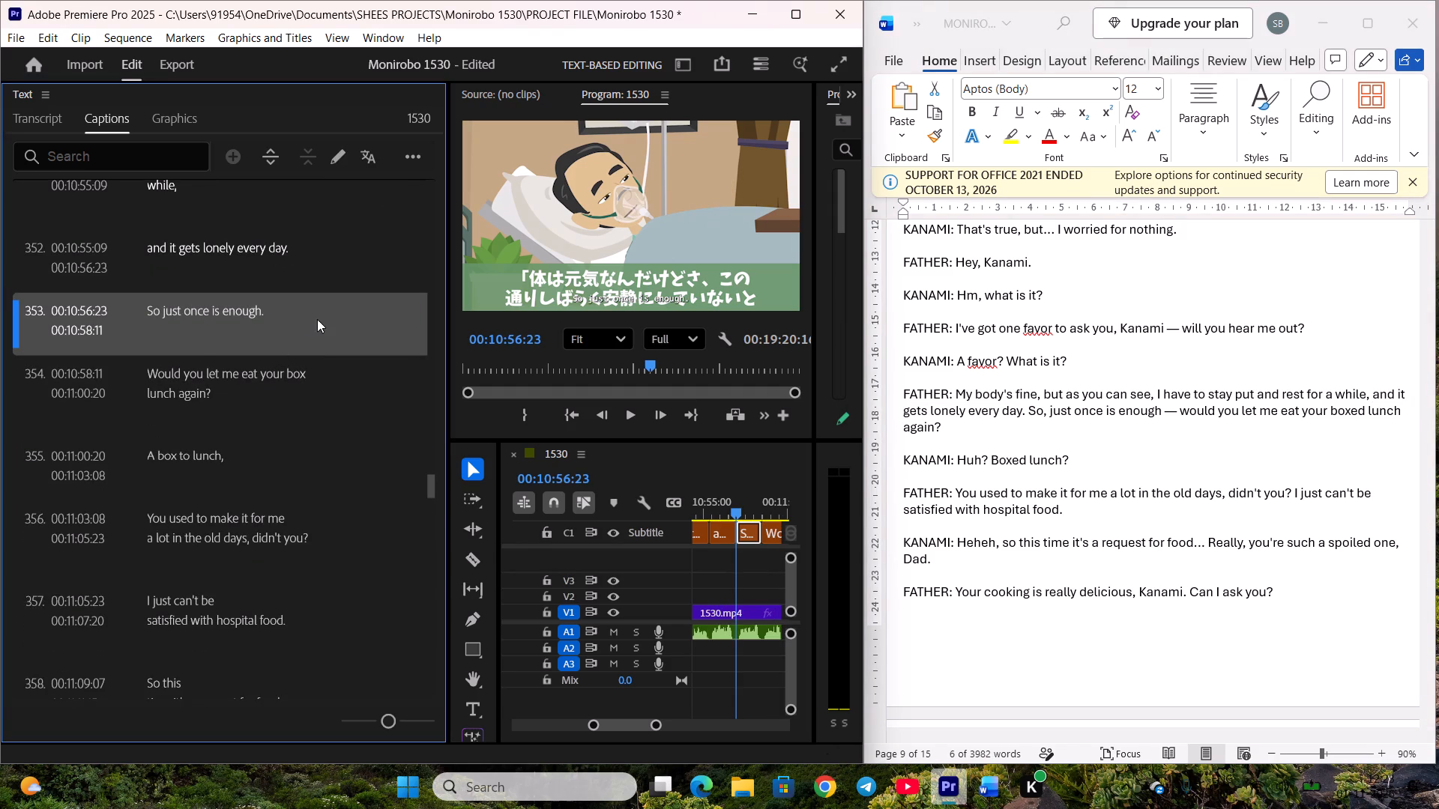
pyautogui.click(1132, 463)
pyautogui.moveTo(1029, 416); pyautogui.dragTo(1163, 415)
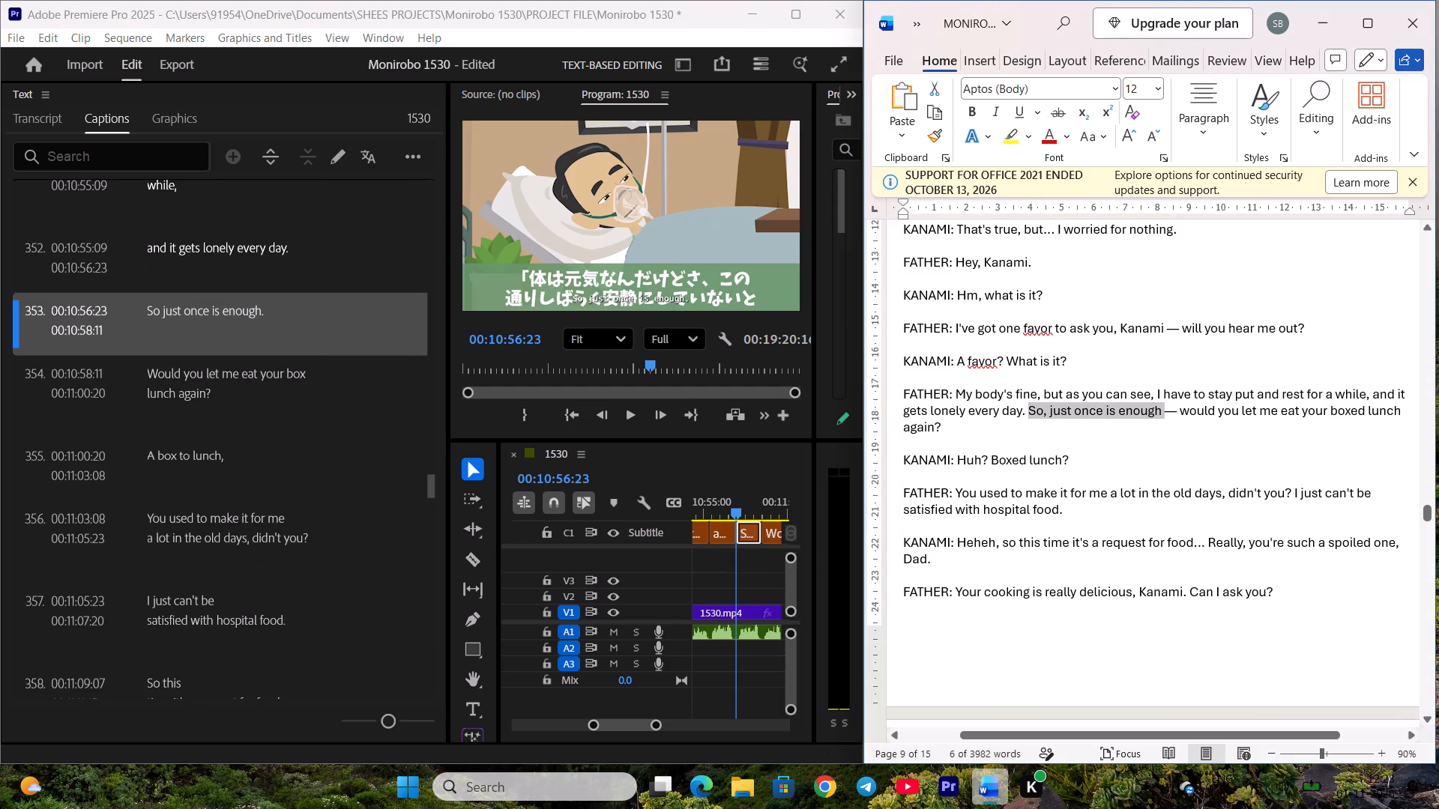
pyautogui.moveTo(1163, 415); pyautogui.dragTo(1173, 415)
pyautogui.hotkey('ctrl', 'c')
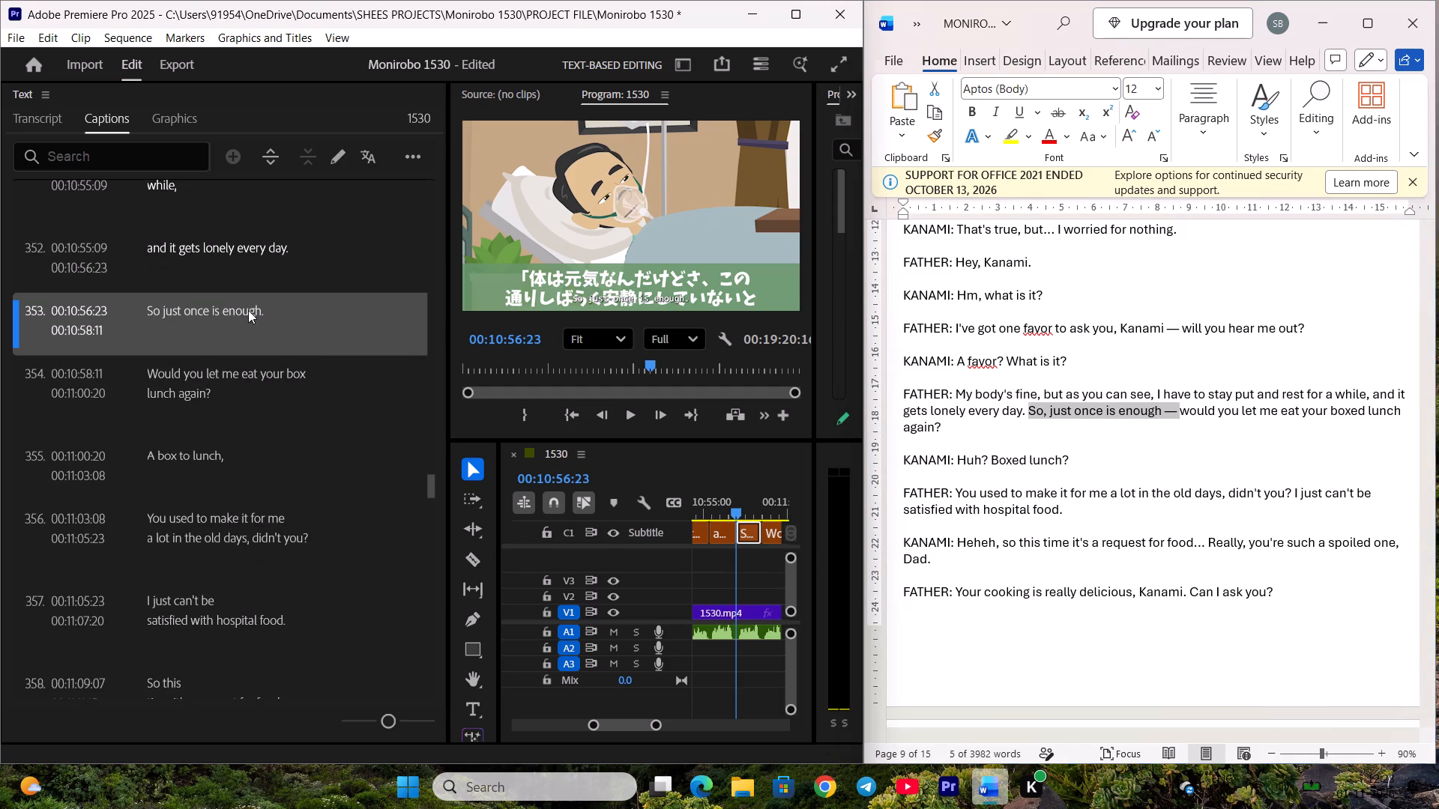
pyautogui.click(248, 310)
pyautogui.click(248, 310)
pyautogui.doubleClick(248, 315)
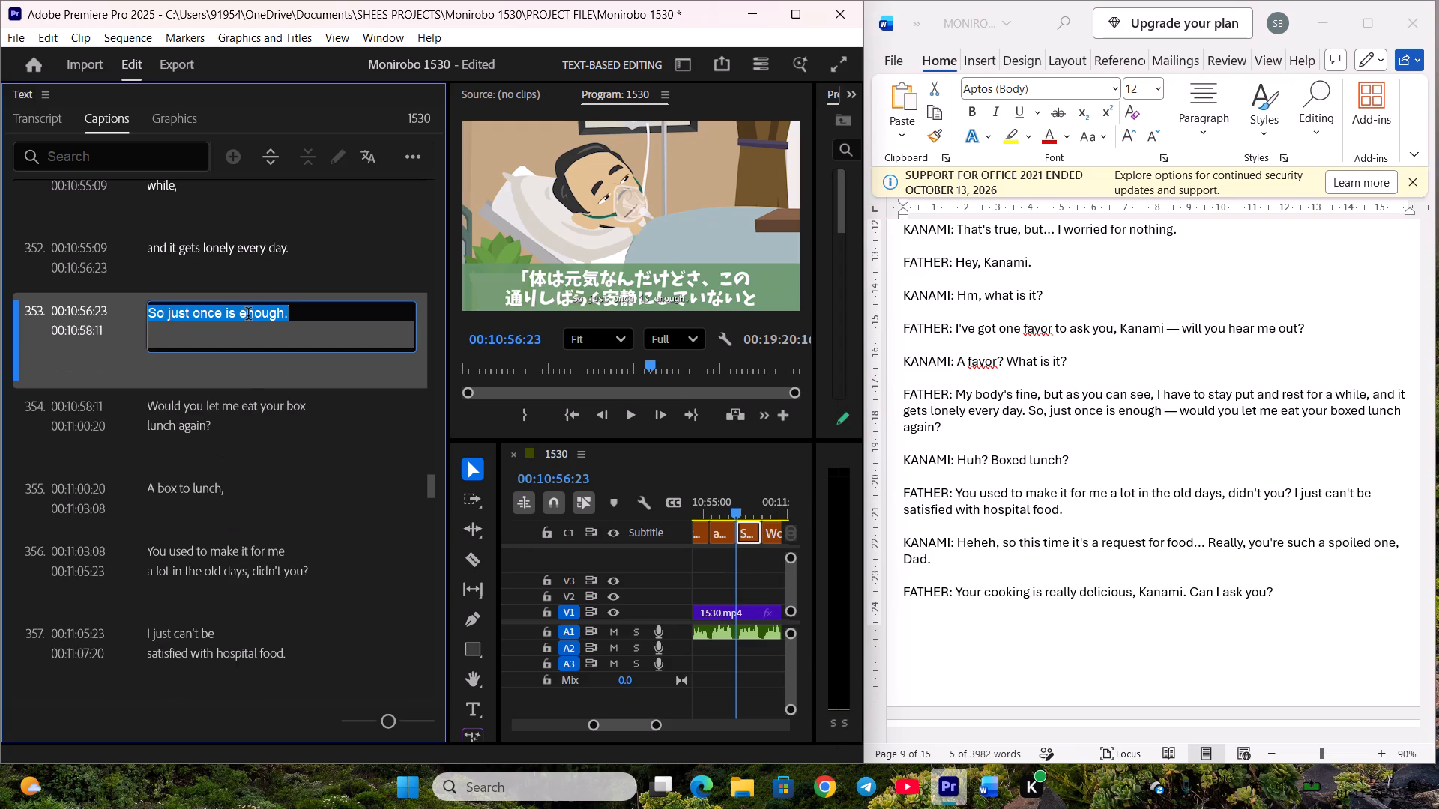
pyautogui.hotkey('ctrl', 'v')
pyautogui.click(256, 419)
# Replace caption 354 with the father's script text "would you let me eat your boxed lunch again?" copied from Word, and save the project.
pyautogui.scroll(-3, 260, 407)
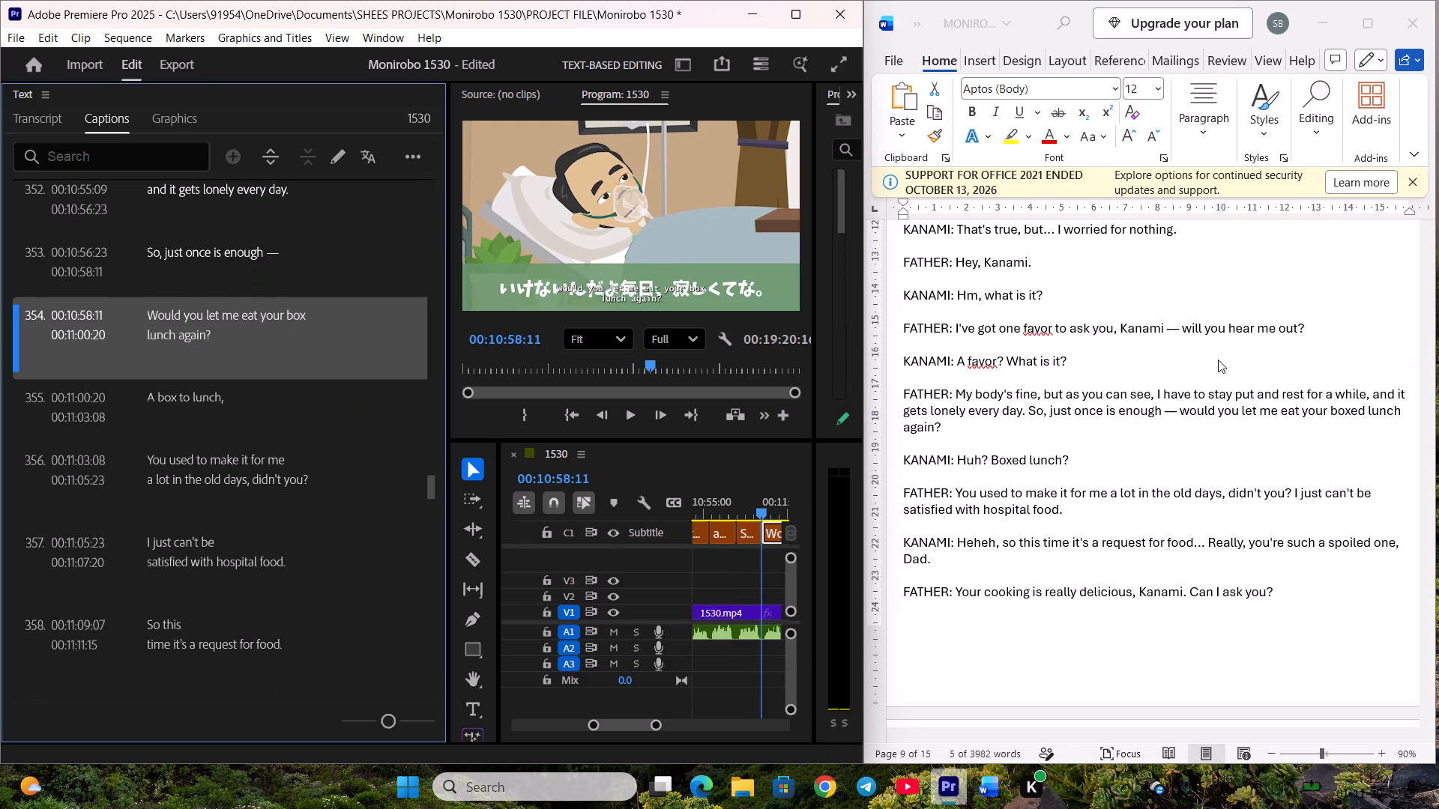
pyautogui.click(1192, 411)
pyautogui.moveTo(1180, 411); pyautogui.dragTo(1192, 426)
pyautogui.hotkey('ctrl', 'c')
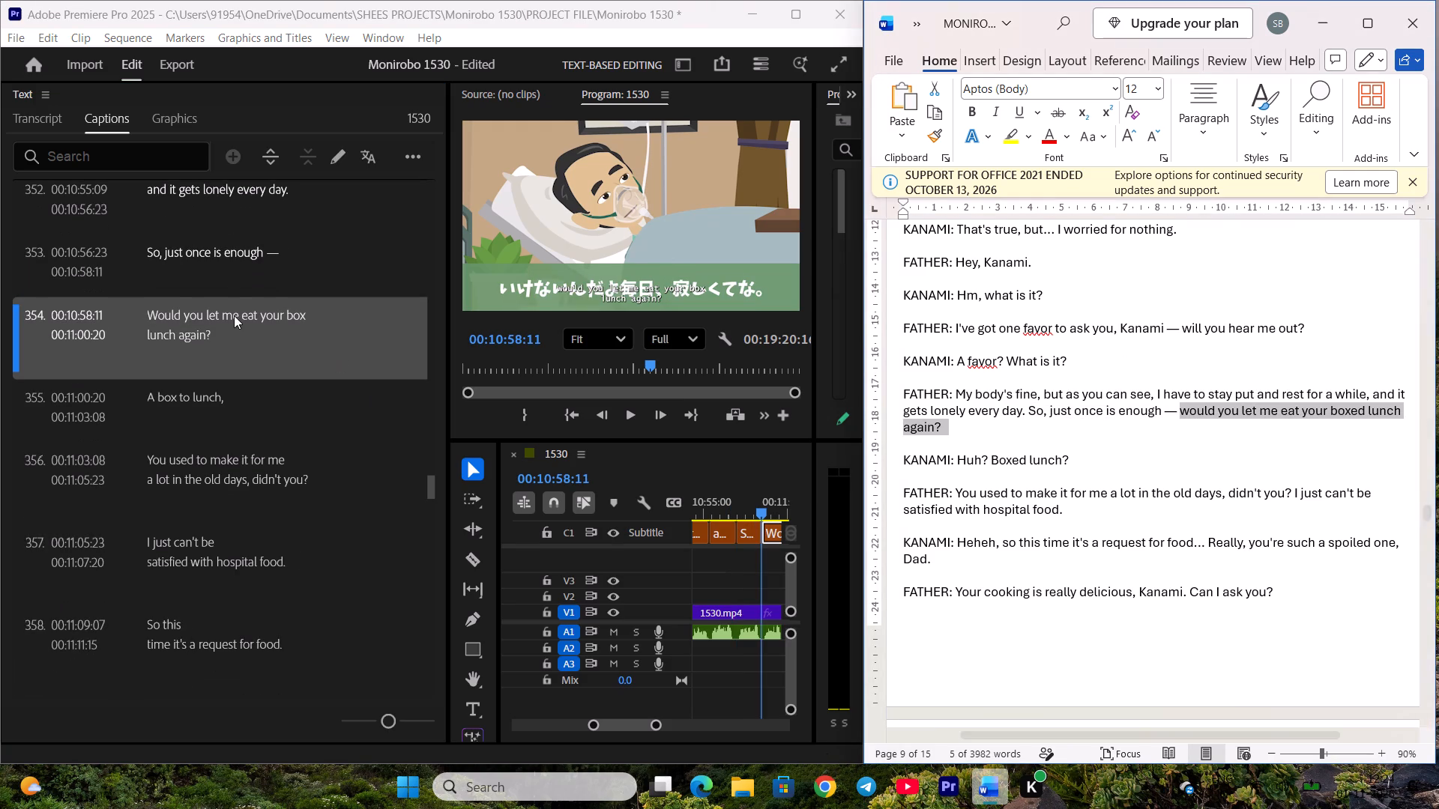
pyautogui.doubleClick(232, 314)
pyautogui.hotkey('ctrl', 'v')
pyautogui.click(256, 419)
pyautogui.scroll(-2, 273, 390)
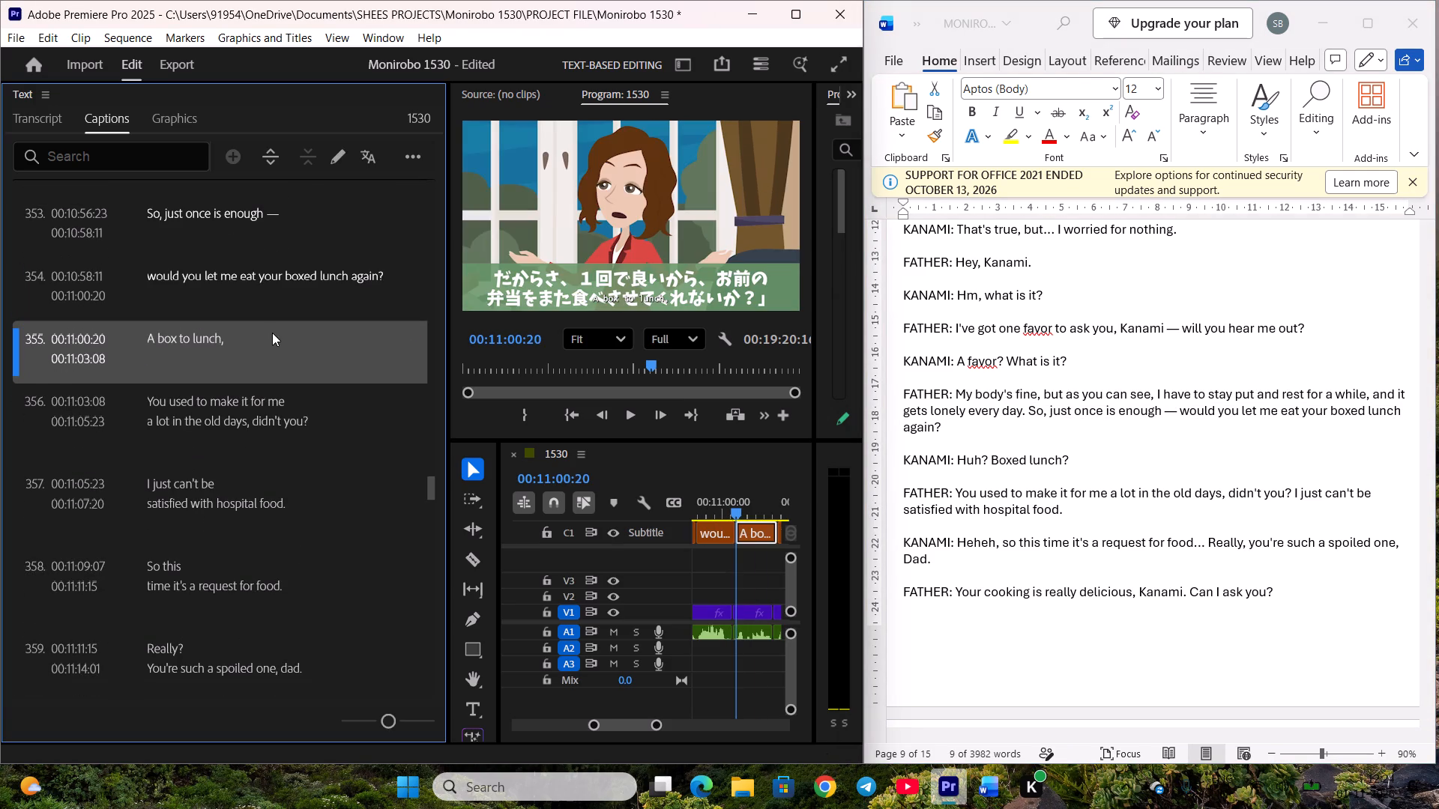
pyautogui.hotkey('ctrl', 's')
# Replace caption 355 with Kanami's script line "Huh? Boxed lunch?" copied from Word, and save the project.
pyautogui.click(1096, 473)
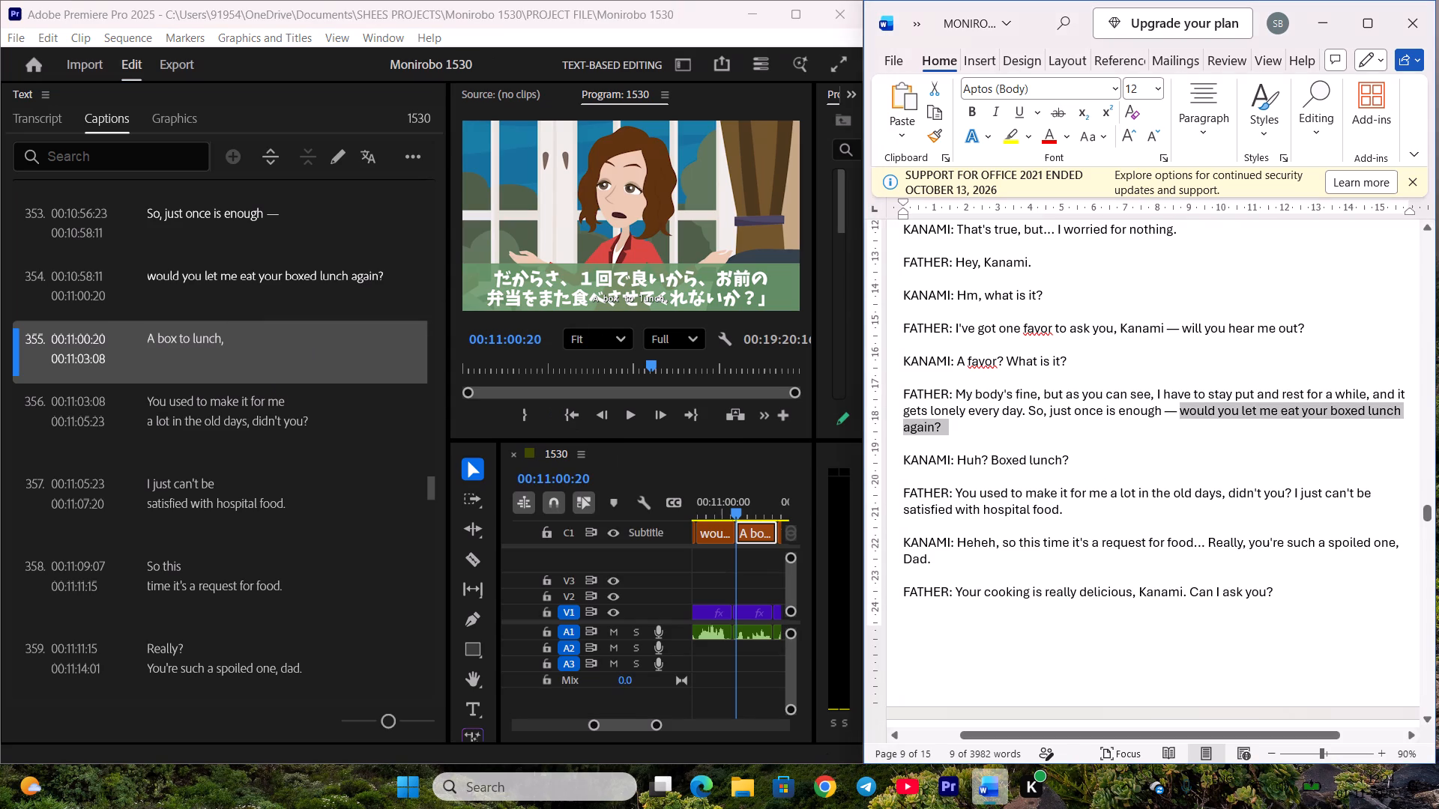
pyautogui.moveTo(960, 461); pyautogui.dragTo(1084, 461)
pyautogui.hotkey('ctrl', 'c')
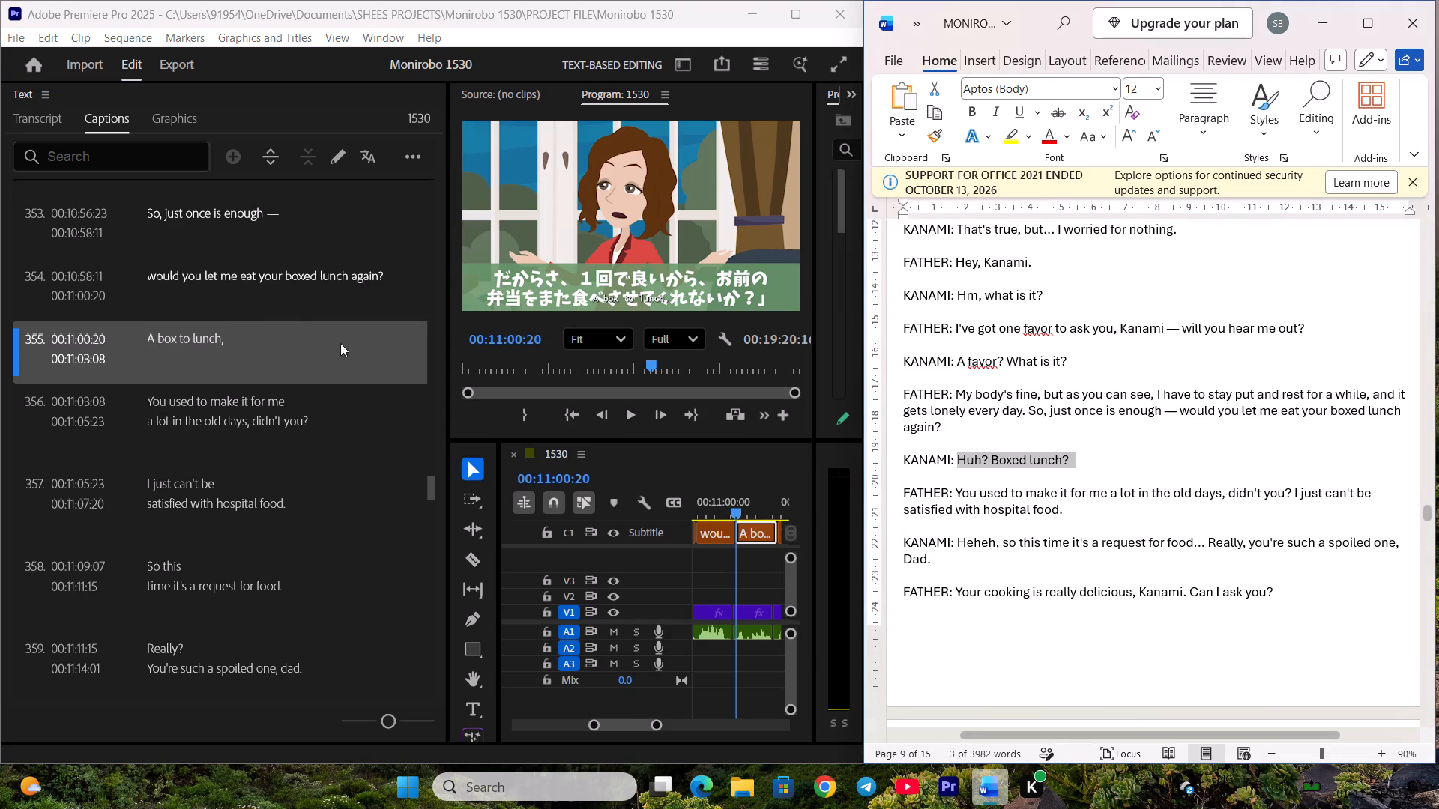
pyautogui.doubleClick(307, 331)
pyautogui.hotkey('ctrl', 'v')
pyautogui.click(310, 434)
pyautogui.scroll(-4, 332, 393)
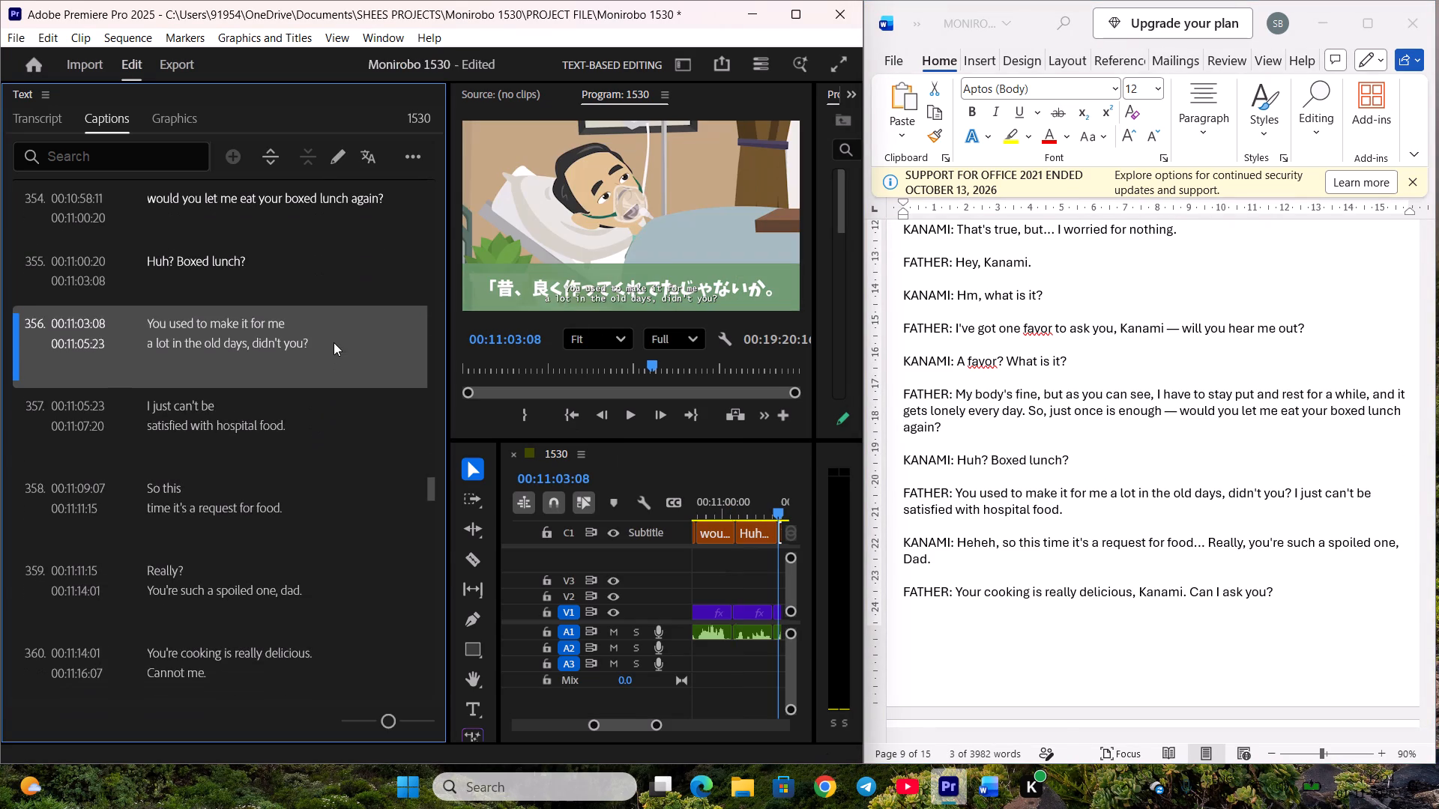
pyautogui.hotkey('ctrl', 's')
# Replace caption 356 with "You used to make it for me a lot in the old days, didn't you?" copied from Word, and save the project.
pyautogui.scroll(-4, 1096, 369)
pyautogui.scroll(2, 1094, 369)
pyautogui.click(995, 391)
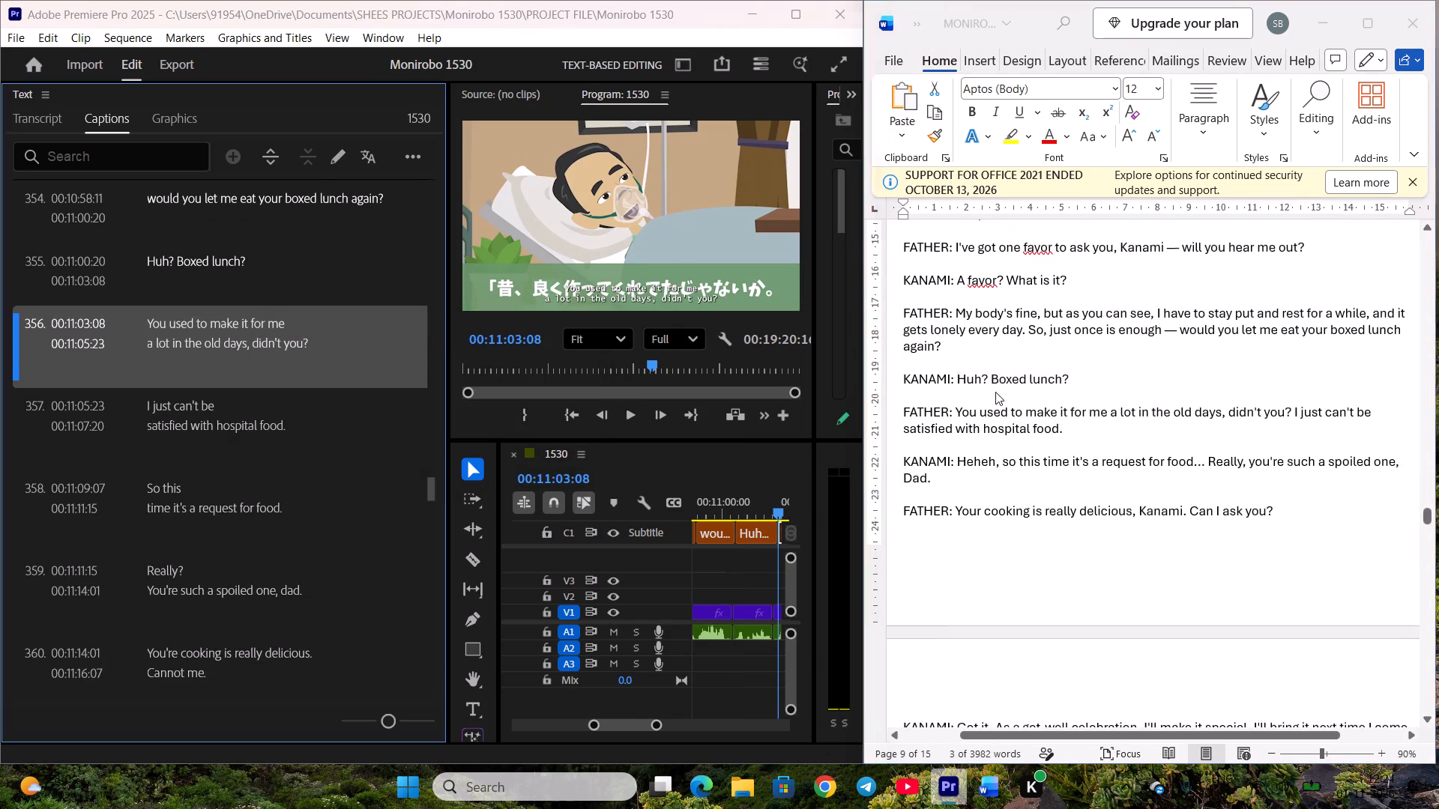
pyautogui.moveTo(956, 410); pyautogui.dragTo(1233, 415)
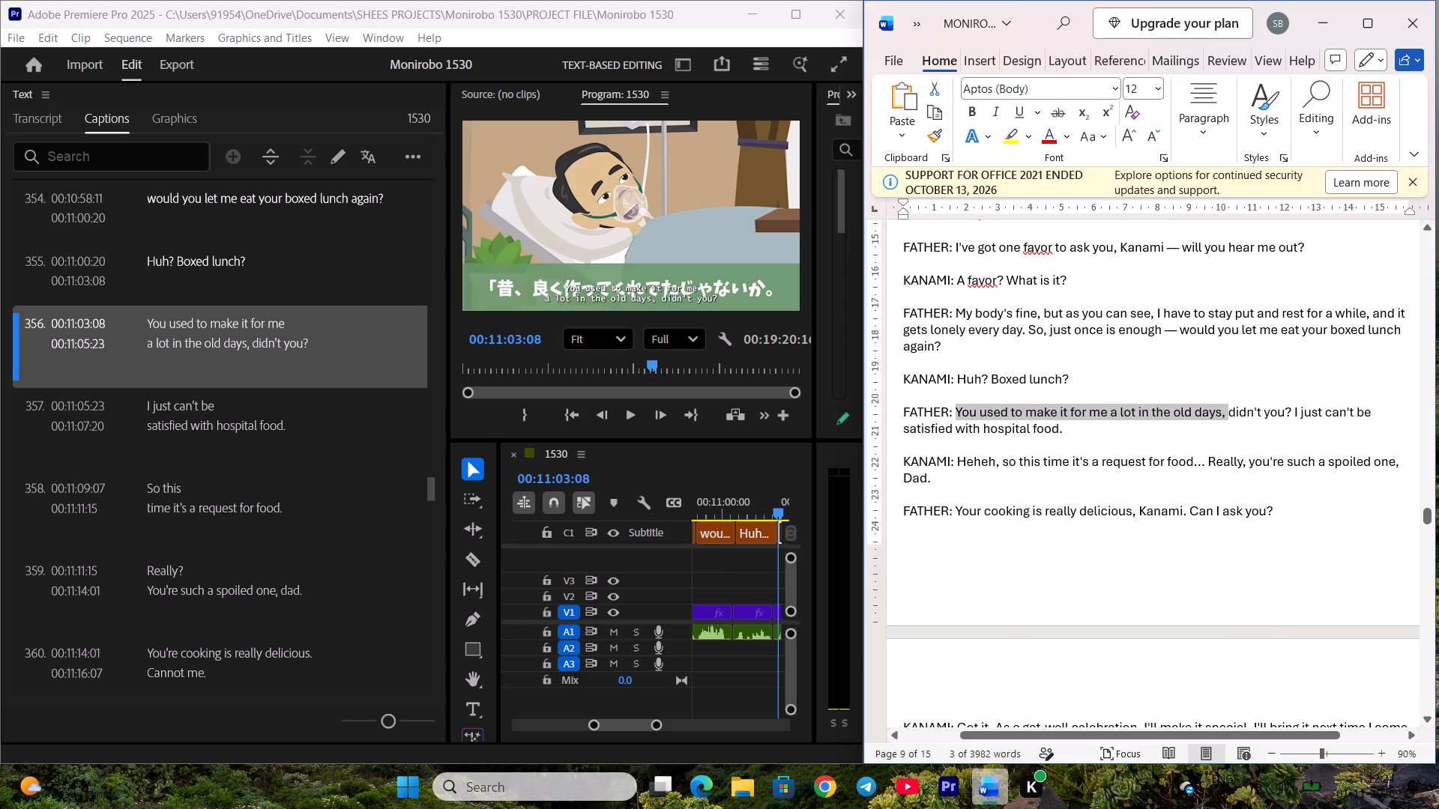
pyautogui.moveTo(1233, 415); pyautogui.dragTo(1249, 414)
pyautogui.moveTo(1249, 414); pyautogui.dragTo(1290, 415)
pyautogui.hotkey('ctrl', 'c')
pyautogui.doubleClick(316, 335)
pyautogui.hotkey('ctrl', 'v')
pyautogui.click(296, 427)
pyautogui.scroll(-3, 304, 399)
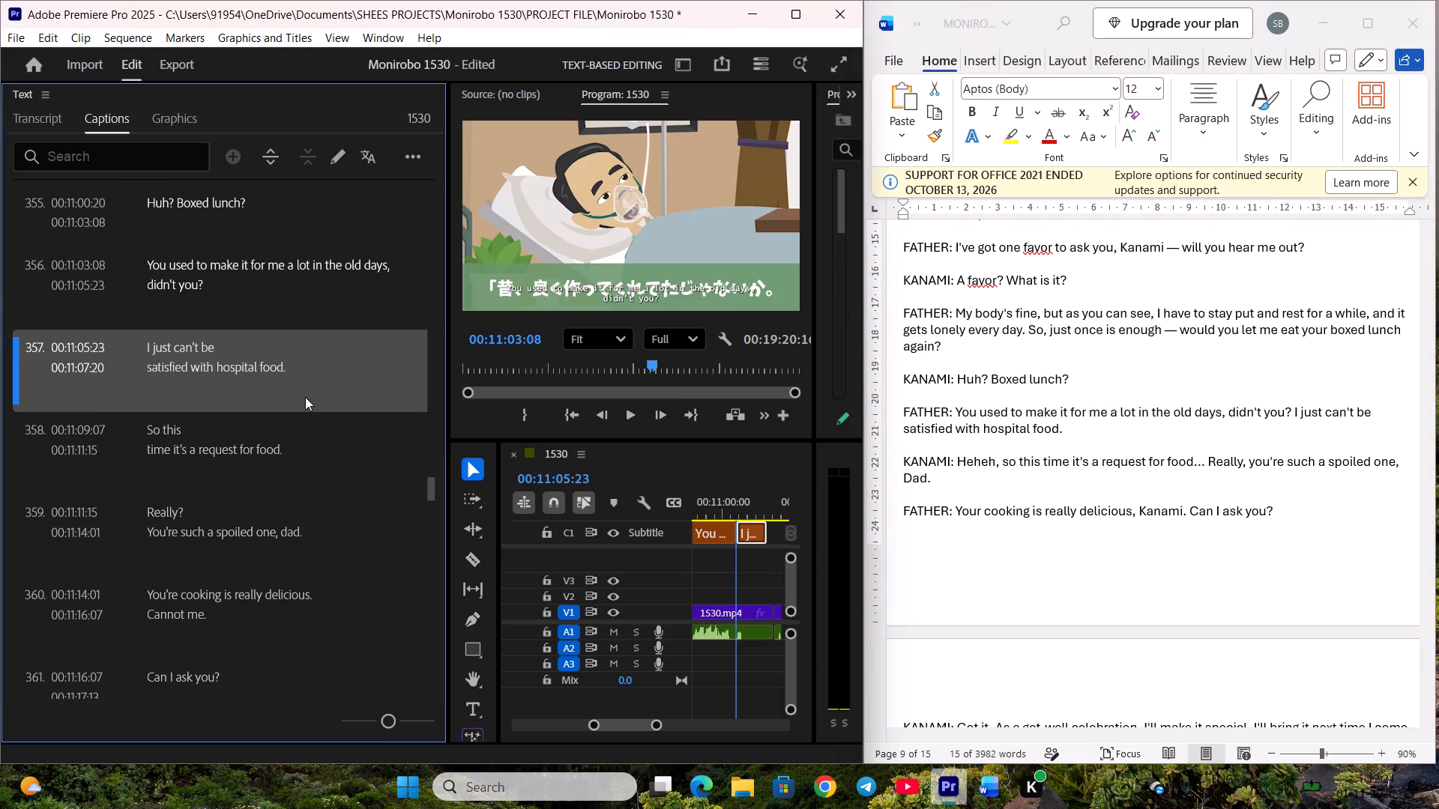
pyautogui.hotkey('ctrl', 's')
# Replace caption 357 with the father's script text "I just can't be satisfied with hospital food." copied from Word, and save the project.
pyautogui.click(1089, 391)
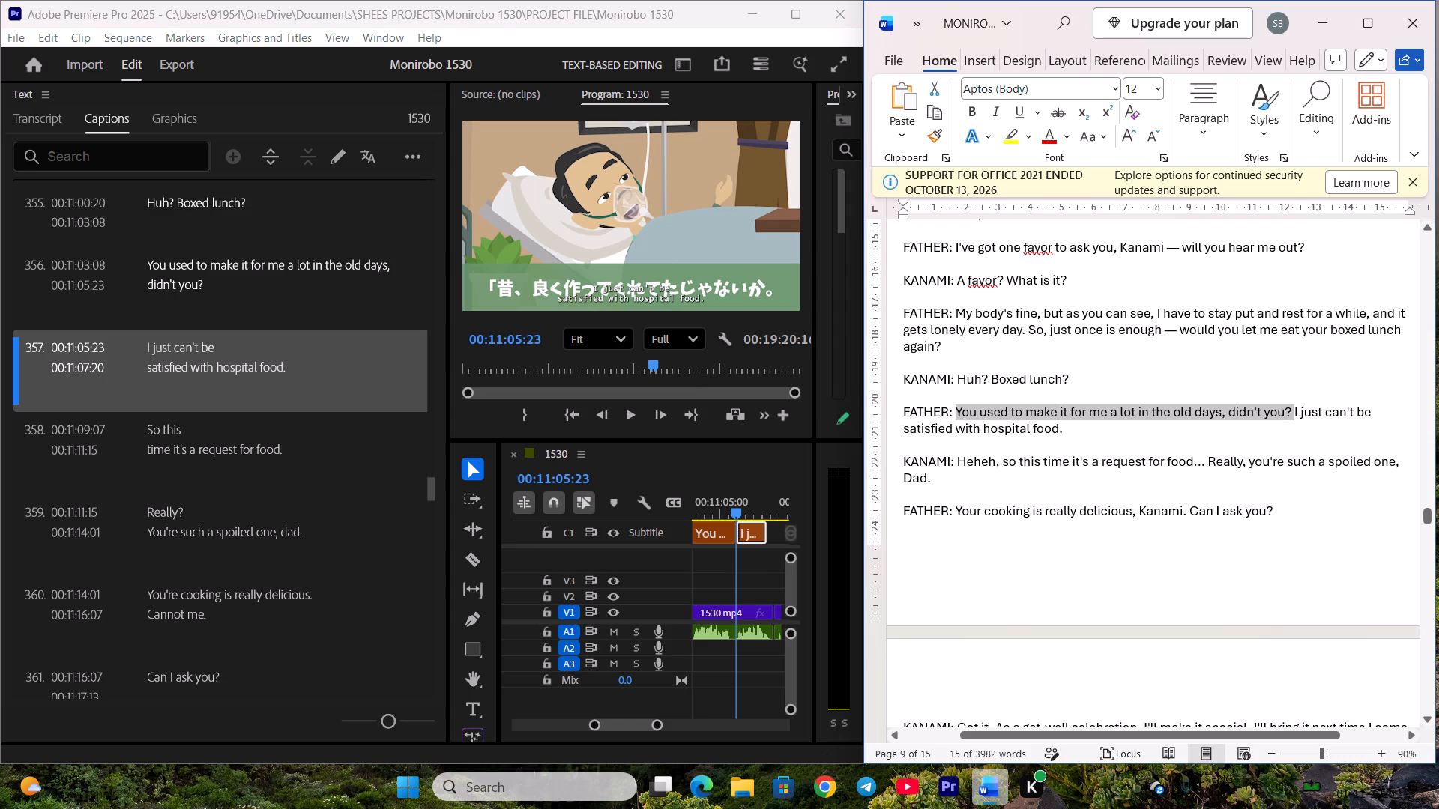
pyautogui.moveTo(1296, 412); pyautogui.dragTo(1303, 425)
pyautogui.hotkey('ctrl', 'c')
pyautogui.doubleClick(283, 362)
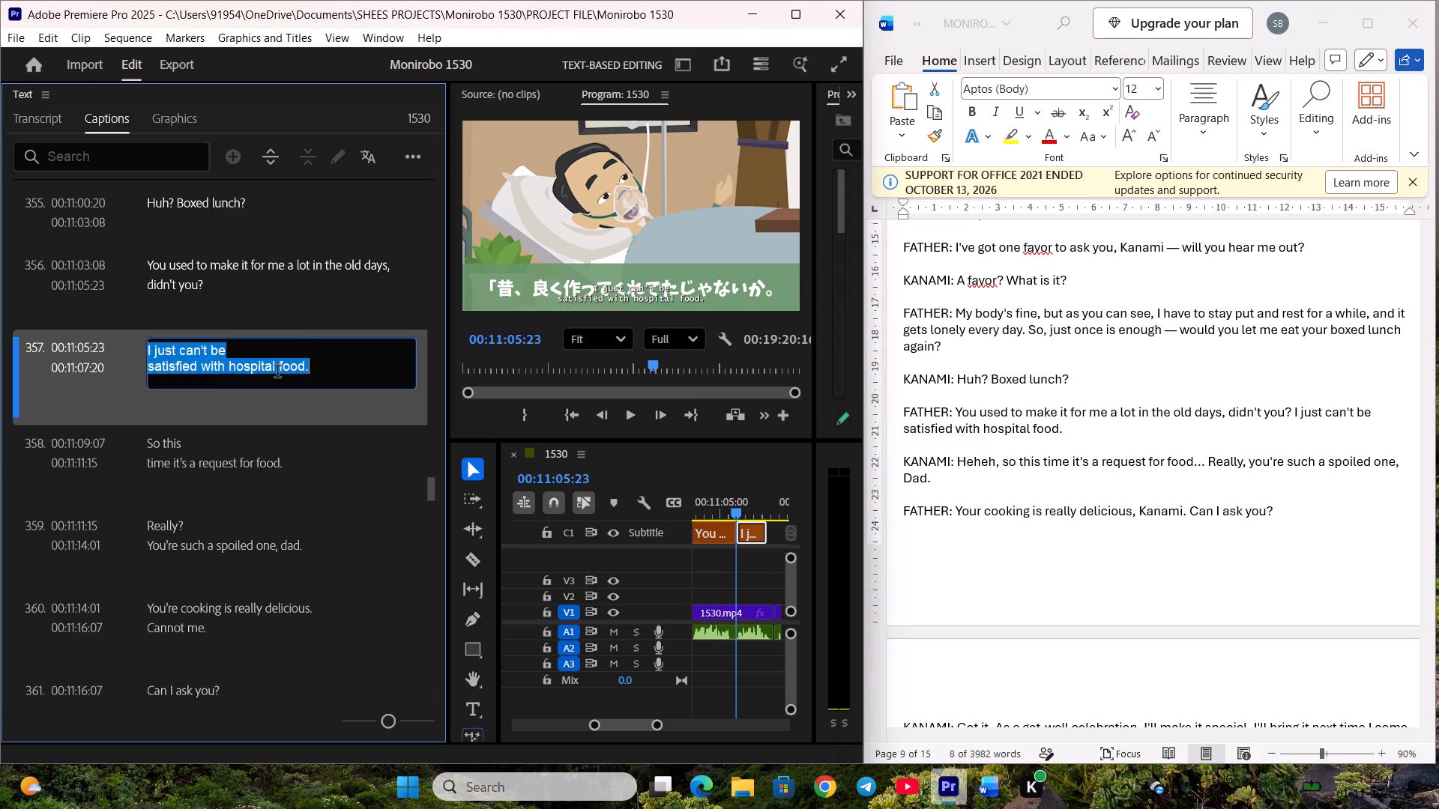
pyautogui.hotkey('ctrl', 'v')
pyautogui.keyDown('ctrl'); pyautogui.click(274, 453); pyautogui.keyUp('ctrl')
pyautogui.scroll(-4, 304, 397)
pyautogui.hotkey('ctrl', 's')
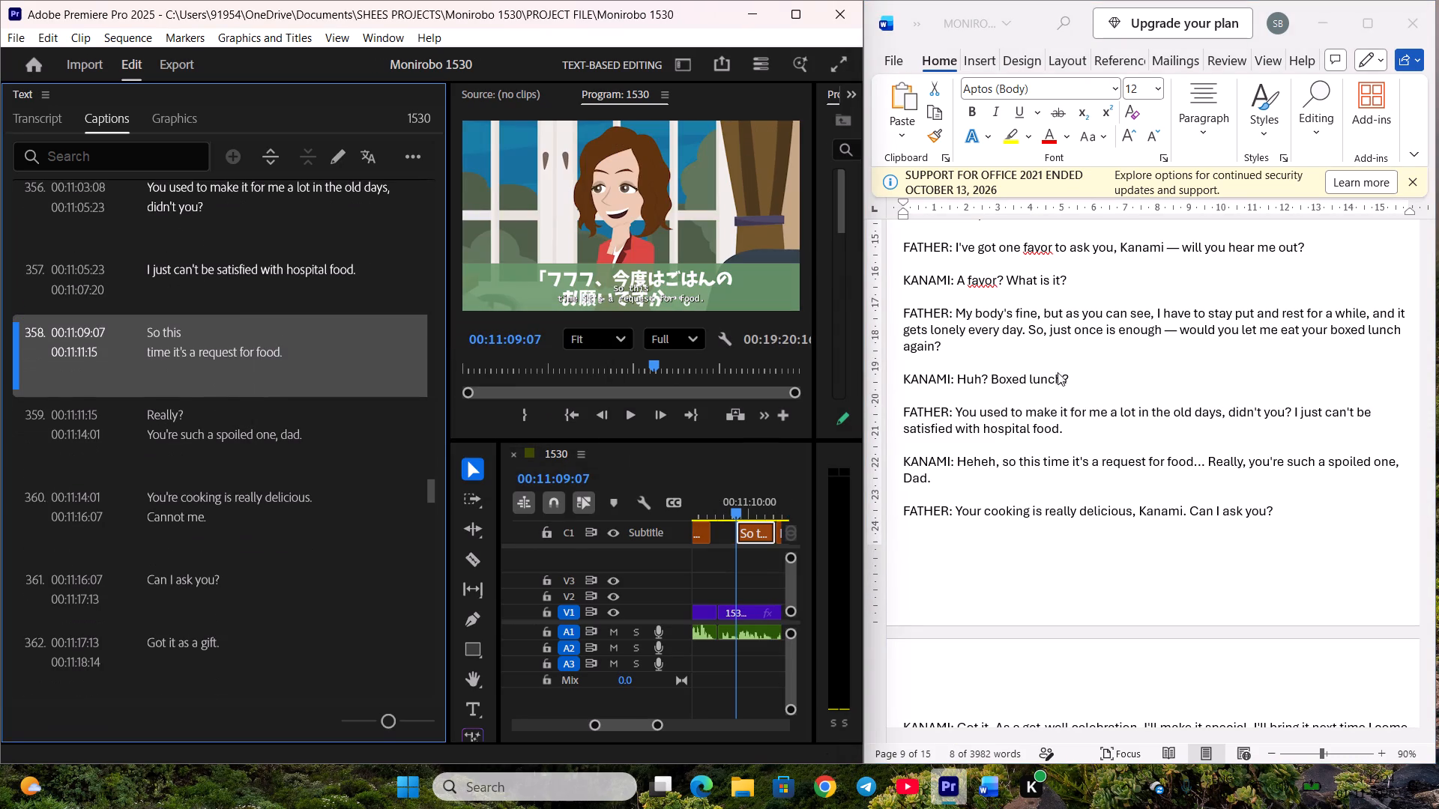
# Replace caption 358 with Kanami's script text "Heheh, so this time it's a request for food..." copied from Word, and save the project.
pyautogui.click(1126, 372)
pyautogui.scroll(-2, 1127, 373)
pyautogui.moveTo(959, 381); pyautogui.dragTo(1088, 383)
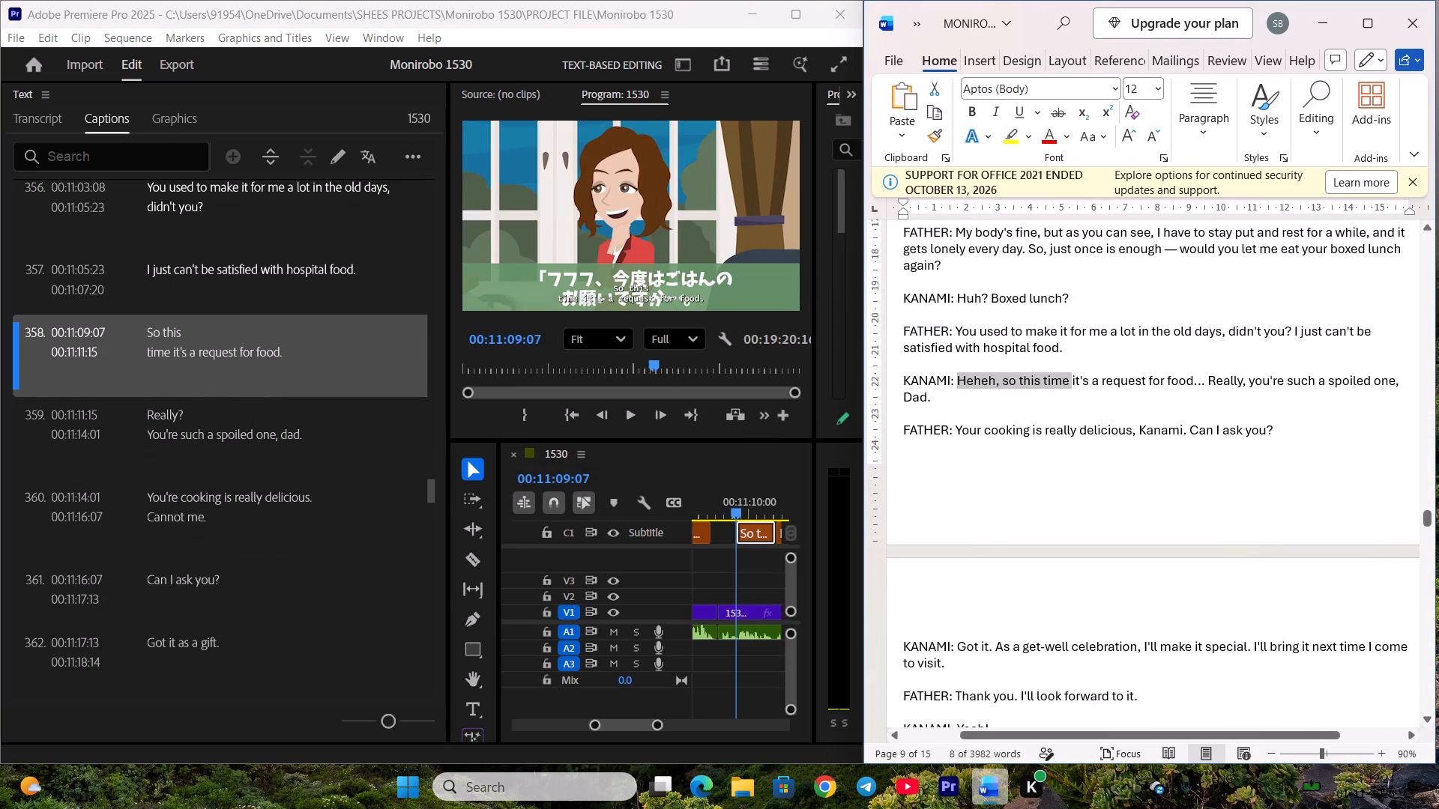
pyautogui.moveTo(1088, 383); pyautogui.dragTo(1206, 387)
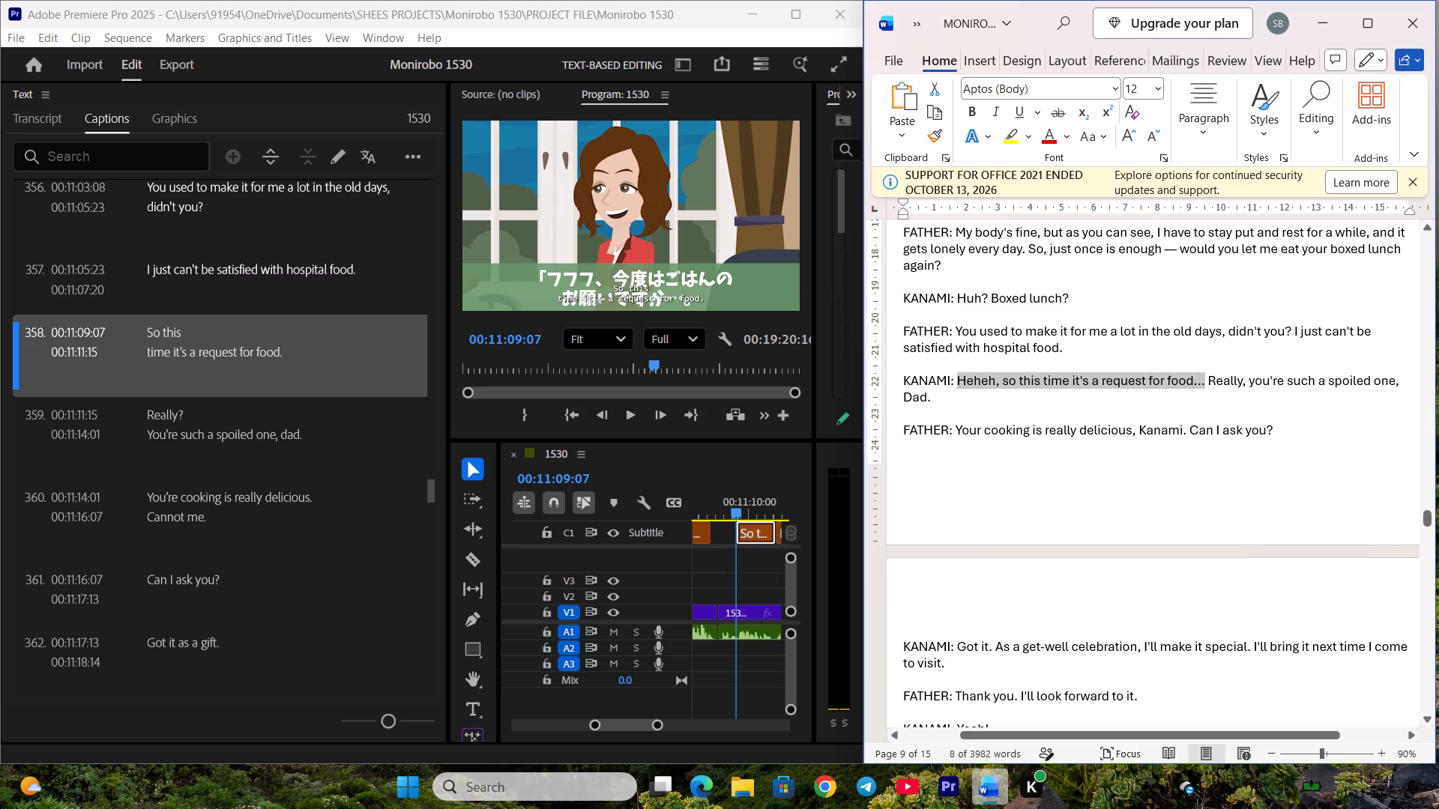
pyautogui.hotkey('ctrl', 'c')
pyautogui.doubleClick(259, 345)
pyautogui.hotkey('ctrl', 'v')
pyautogui.click(301, 428)
pyautogui.scroll(-1, 303, 408)
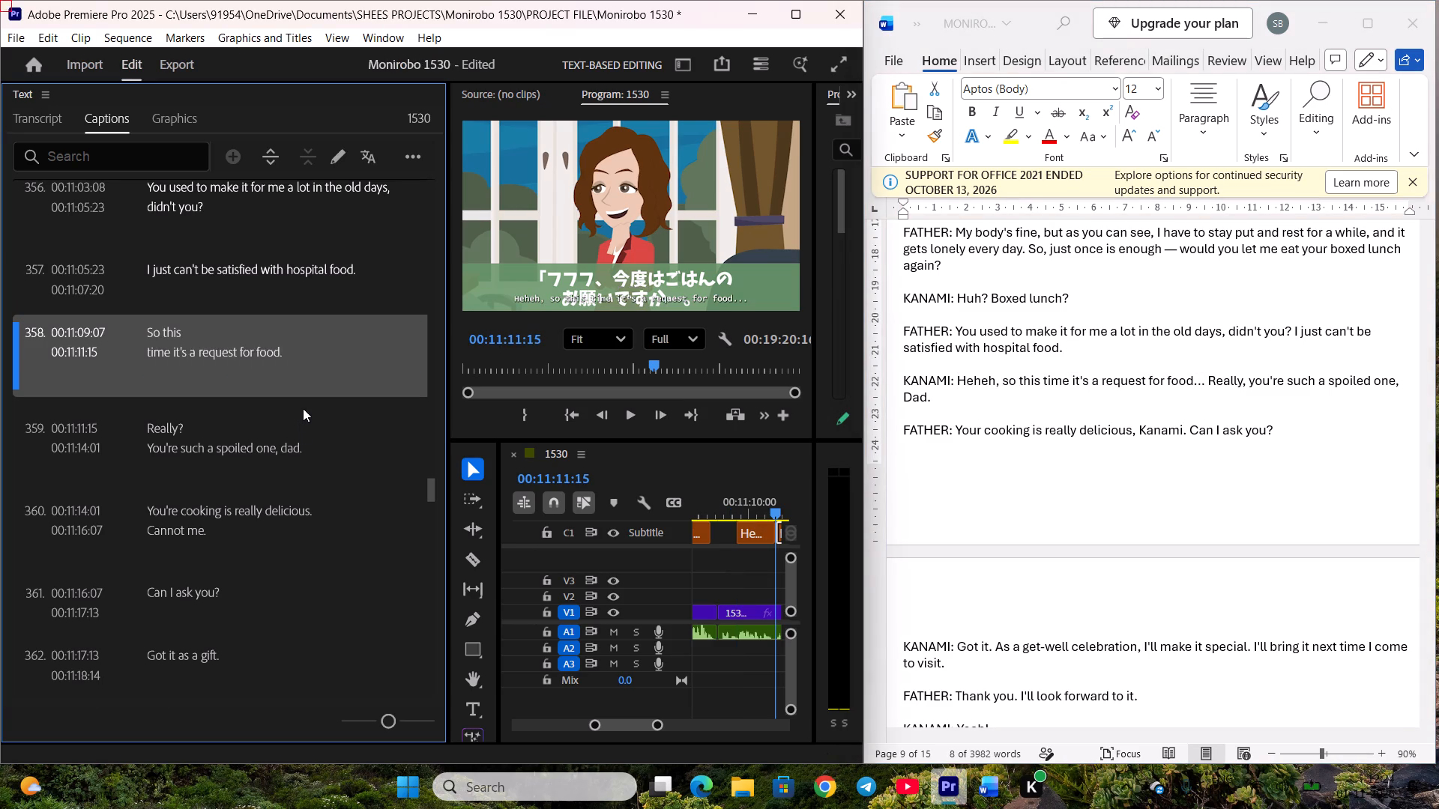
pyautogui.scroll(-1, 303, 408)
pyautogui.hotkey('ctrl', 's')
# Replace caption 359 with Kanami's script text "Really, you're such a spoiled one, Dad." copied from Word, and save the project.
pyautogui.click(1248, 378)
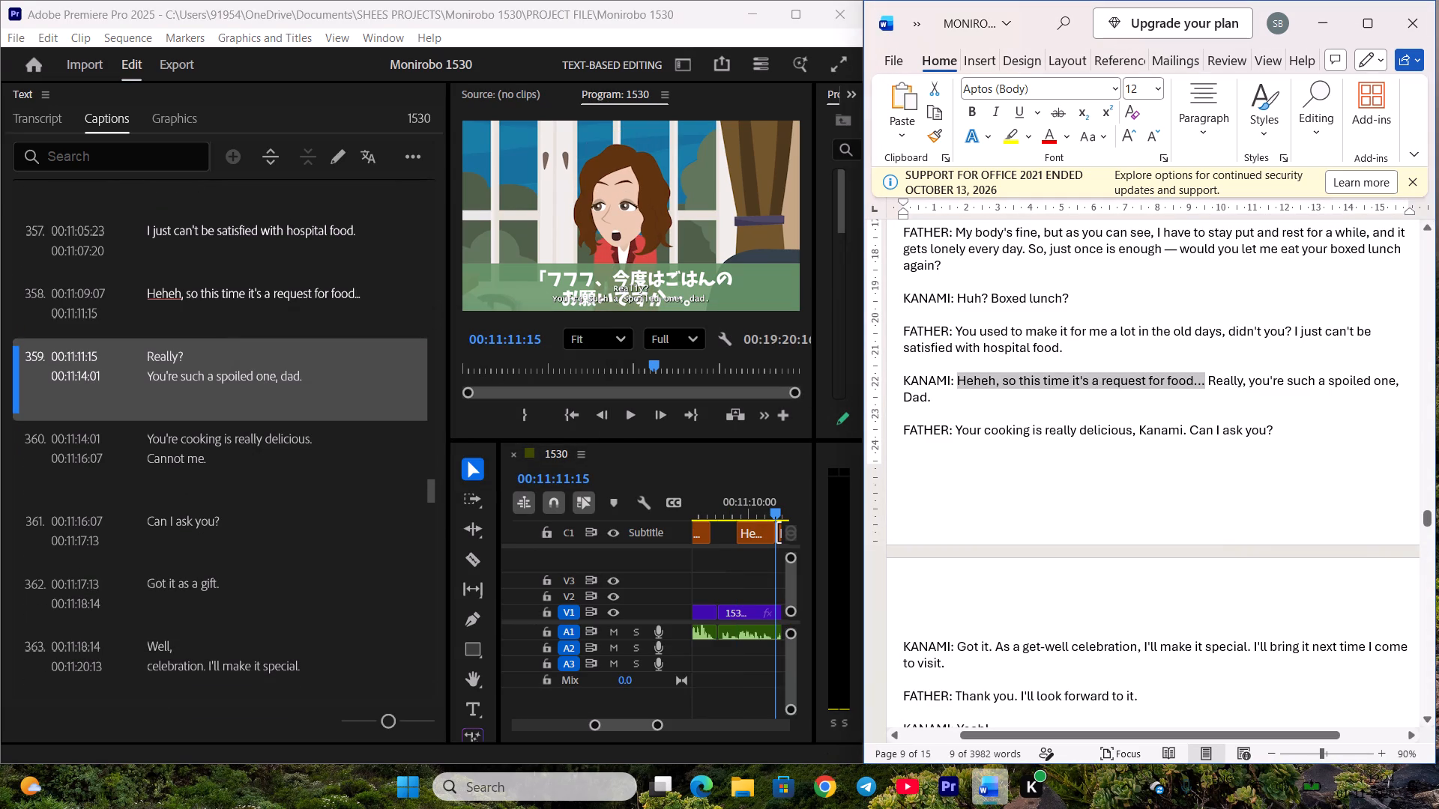
pyautogui.moveTo(1207, 379); pyautogui.dragTo(1225, 389)
pyautogui.hotkey('ctrl', 'c')
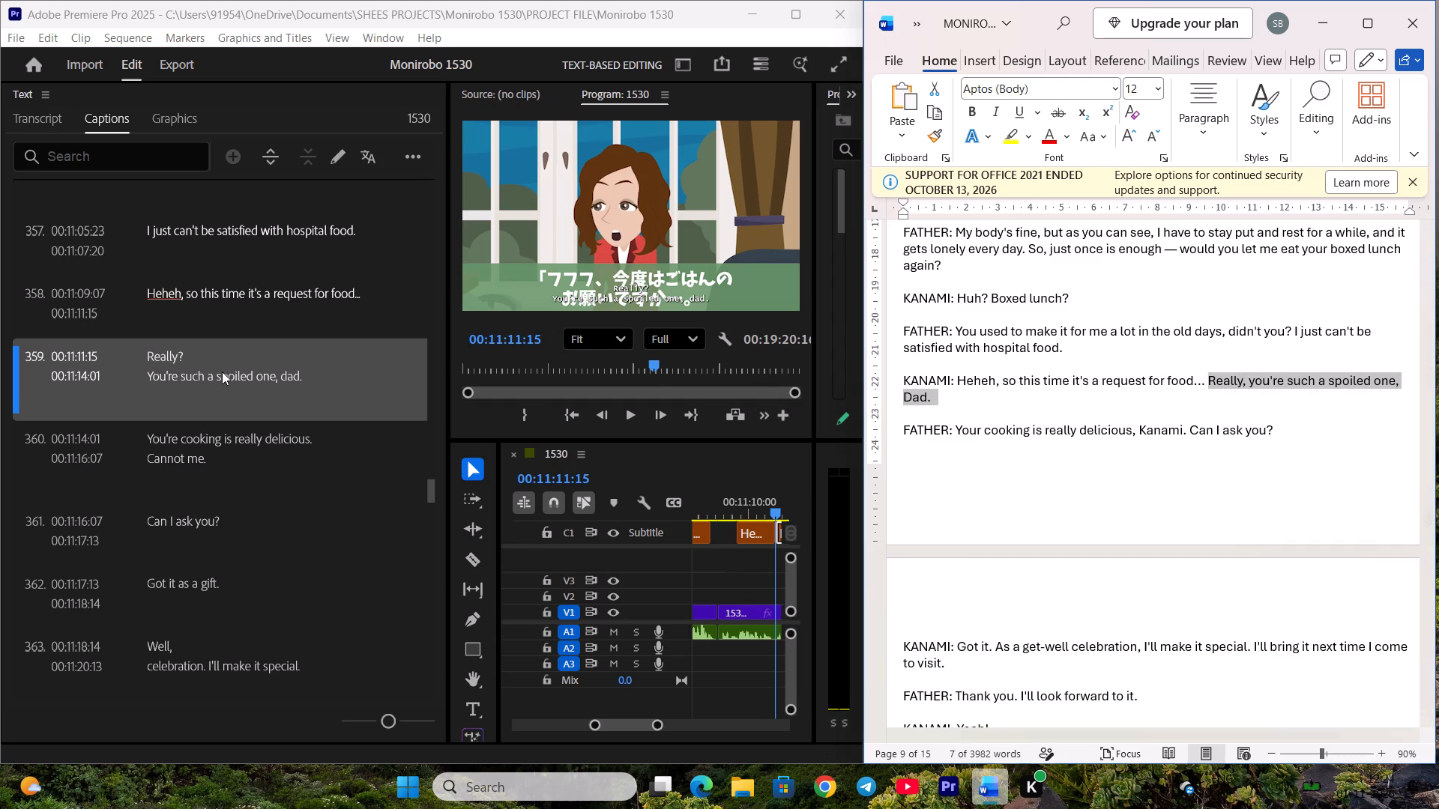
pyautogui.doubleClick(223, 372)
pyautogui.hotkey('ctrl', 'v')
pyautogui.click(284, 462)
pyautogui.scroll(-3, 307, 442)
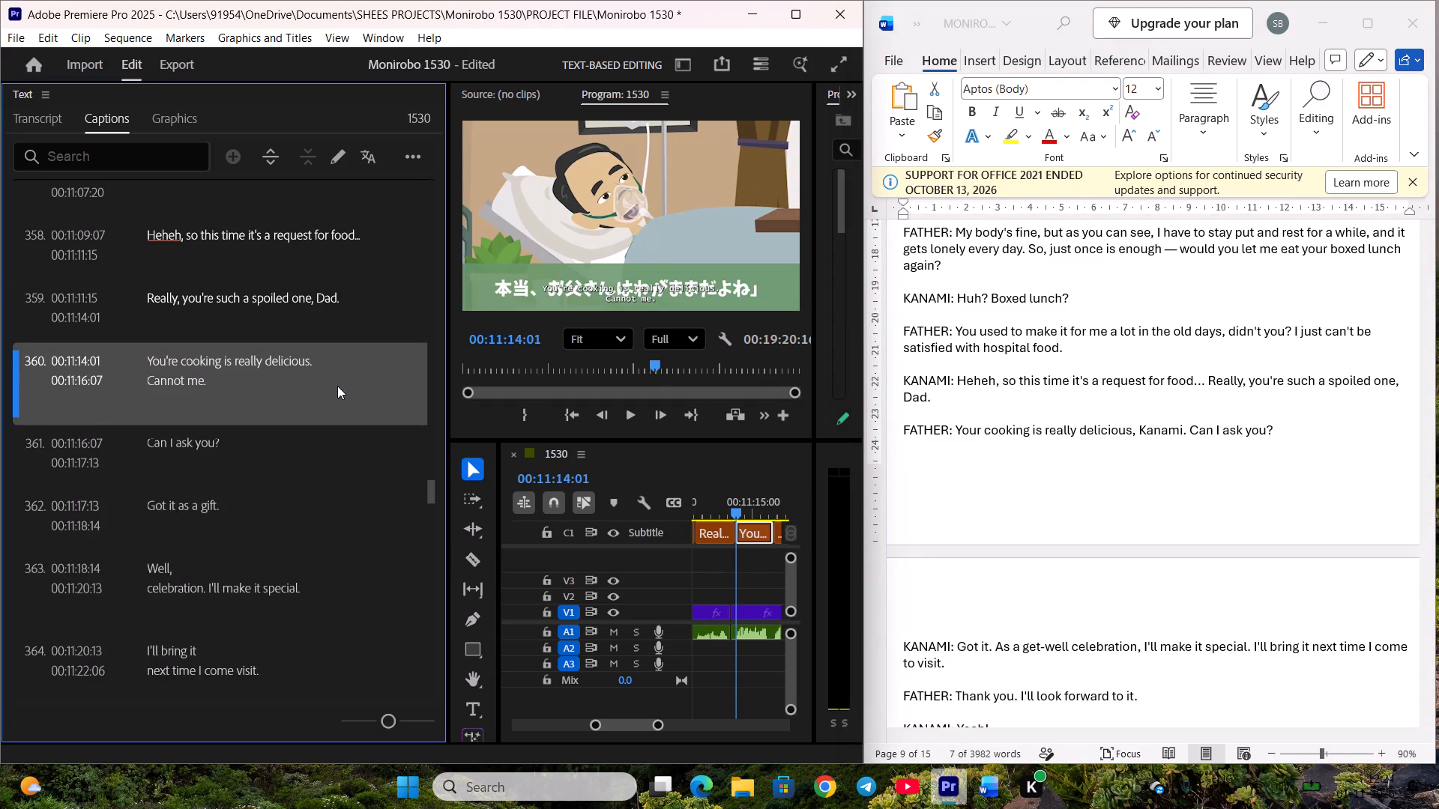
pyautogui.hotkey('ctrl', 's')
# Replace caption 360 with the father's script text "Your cooking is really delicious, Kanami." copied from Word, and save the project.
pyautogui.click(1423, 408)
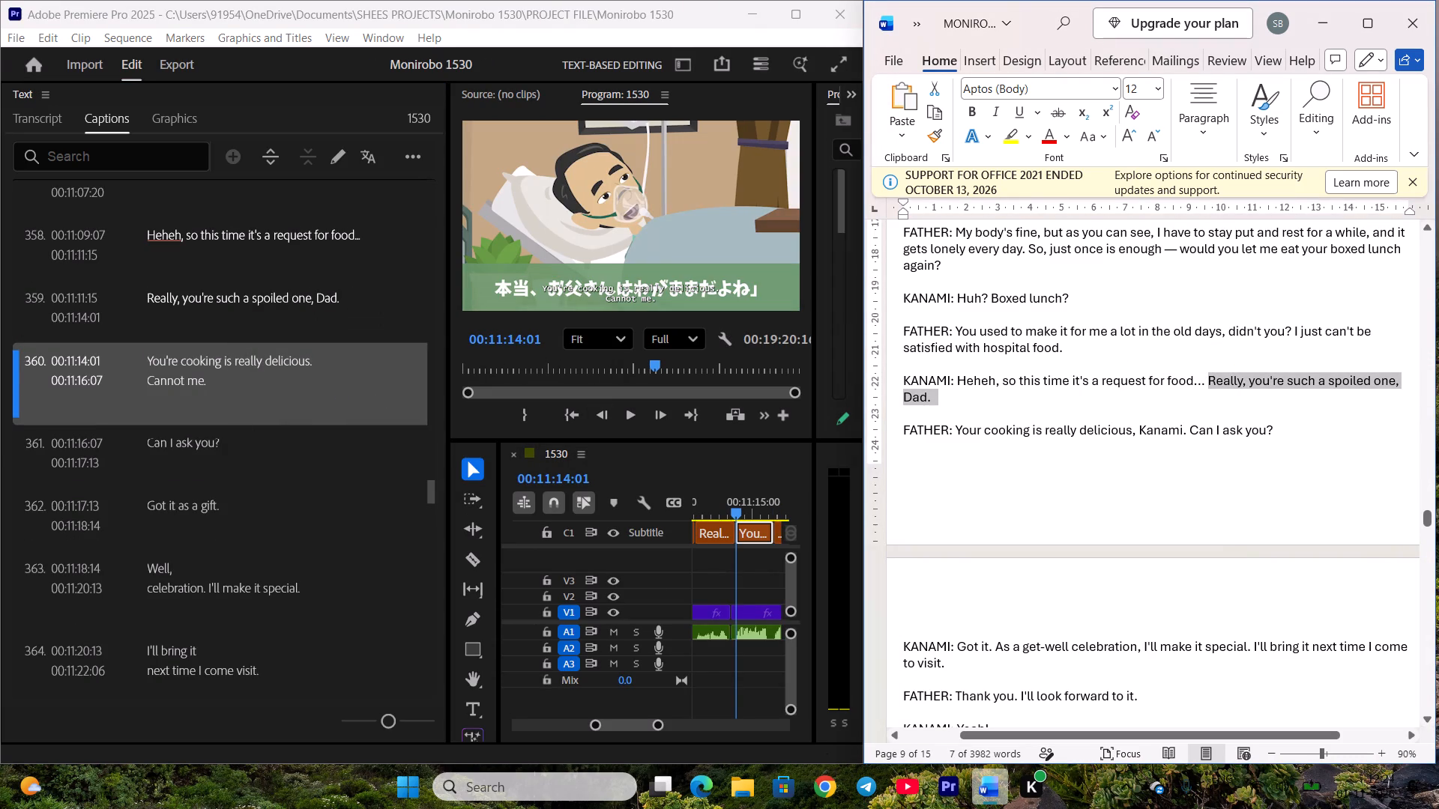
pyautogui.moveTo(957, 428); pyautogui.dragTo(1135, 435)
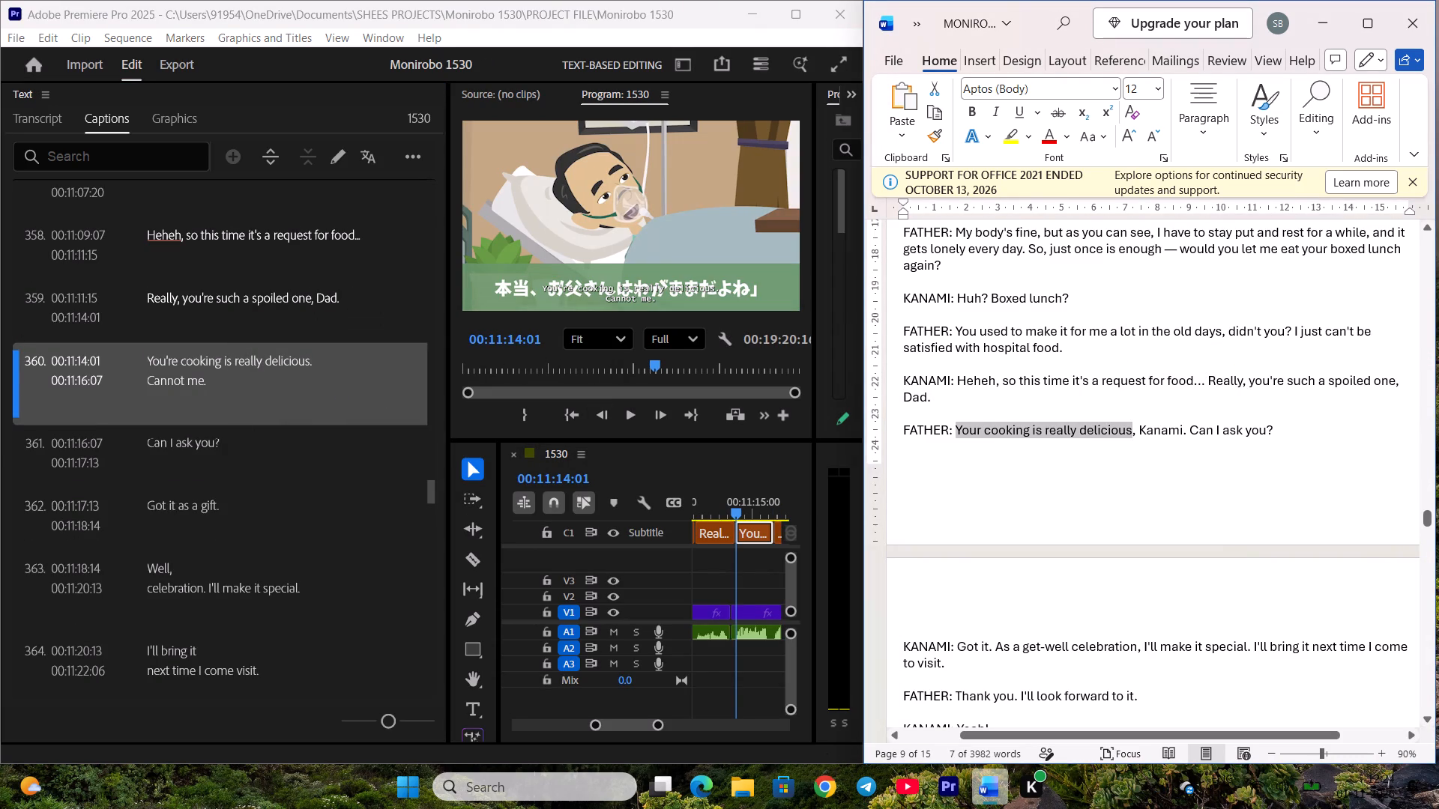
pyautogui.moveTo(1135, 435); pyautogui.dragTo(1192, 436)
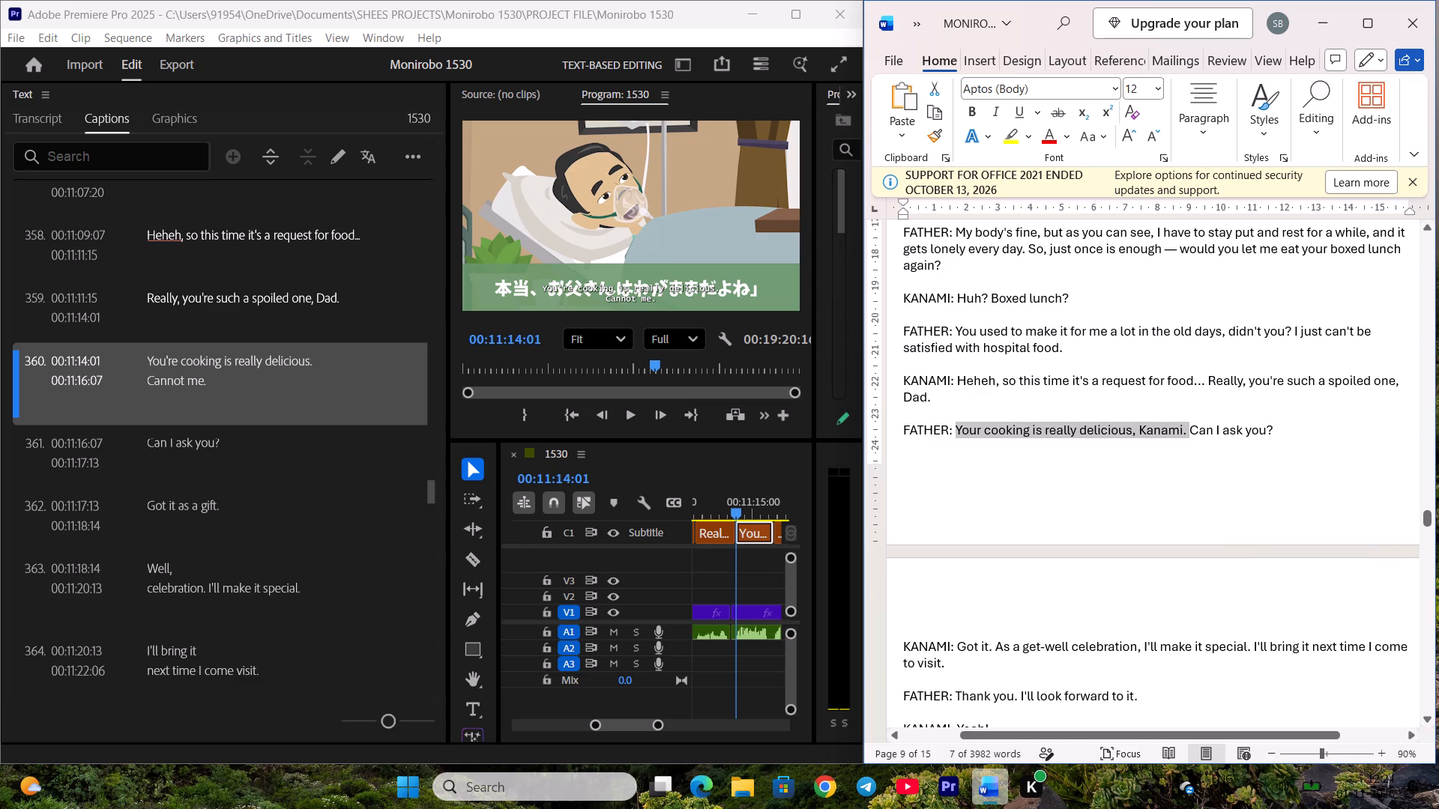
pyautogui.moveTo(1192, 436); pyautogui.dragTo(1192, 437)
pyautogui.hotkey('ctrl', 'c')
pyautogui.doubleClick(300, 380)
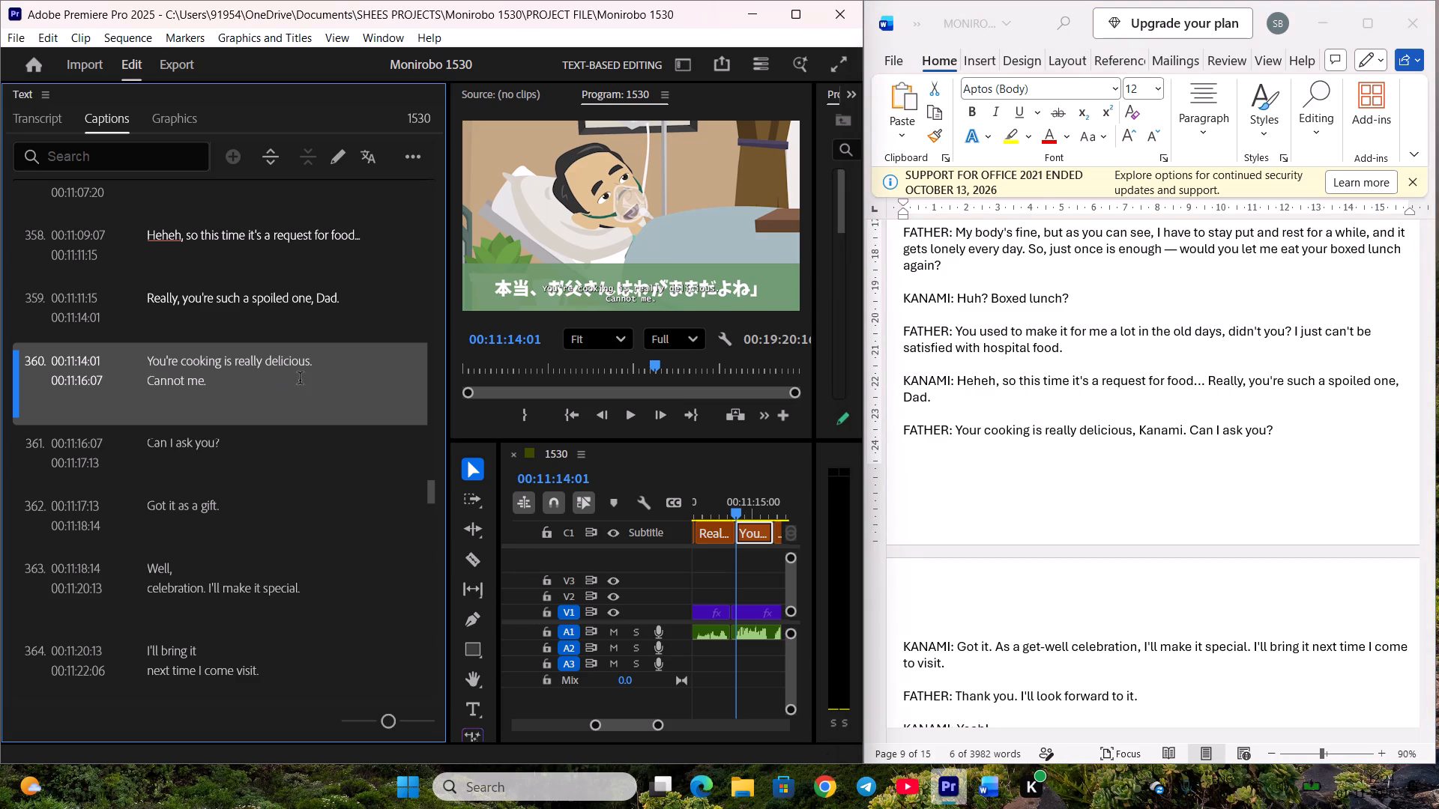
pyautogui.hotkey('ctrl', 'v')
pyautogui.click(304, 451)
pyautogui.scroll(-4, 314, 433)
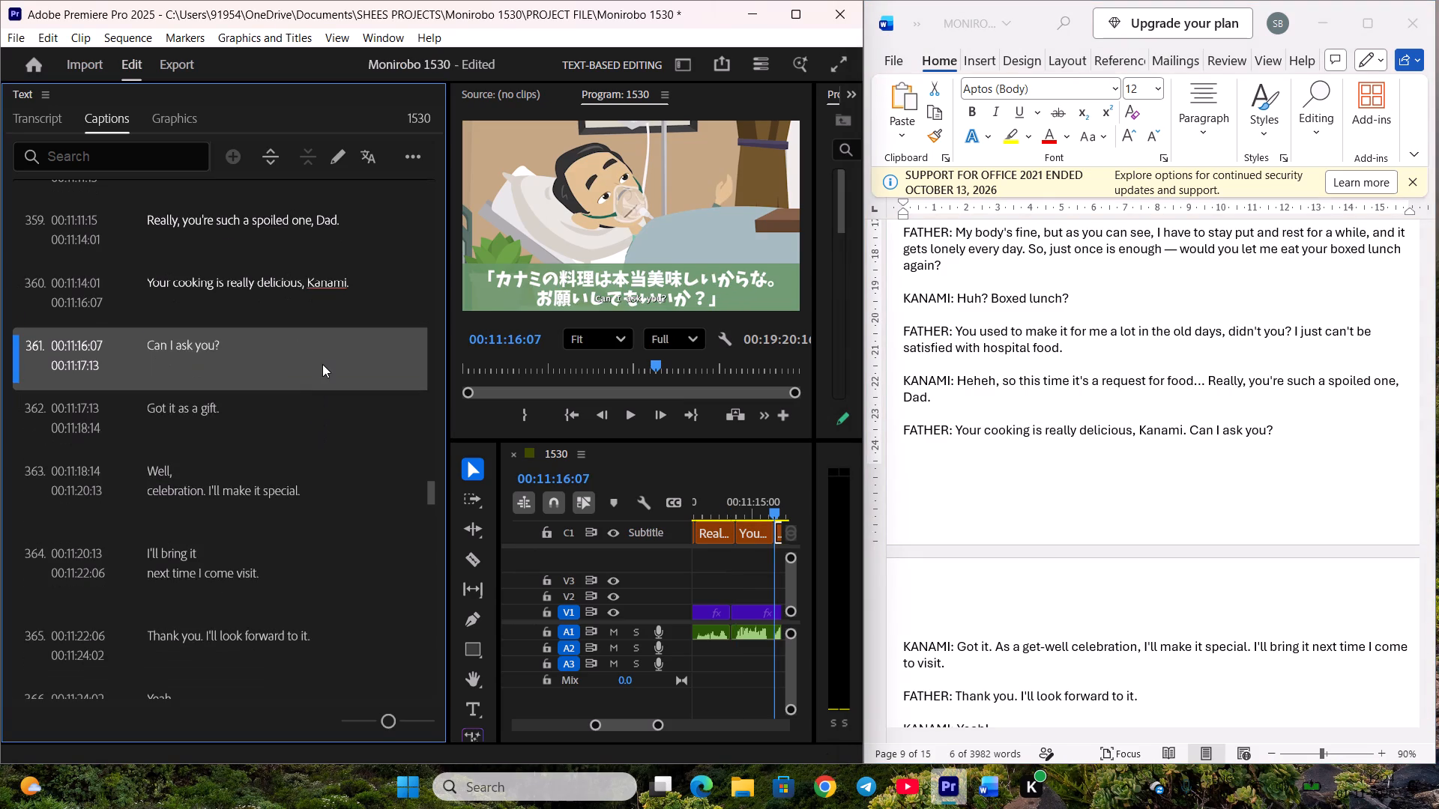
pyautogui.hotkey('ctrl', 's')
pyautogui.hotkey('ctrl', 's')
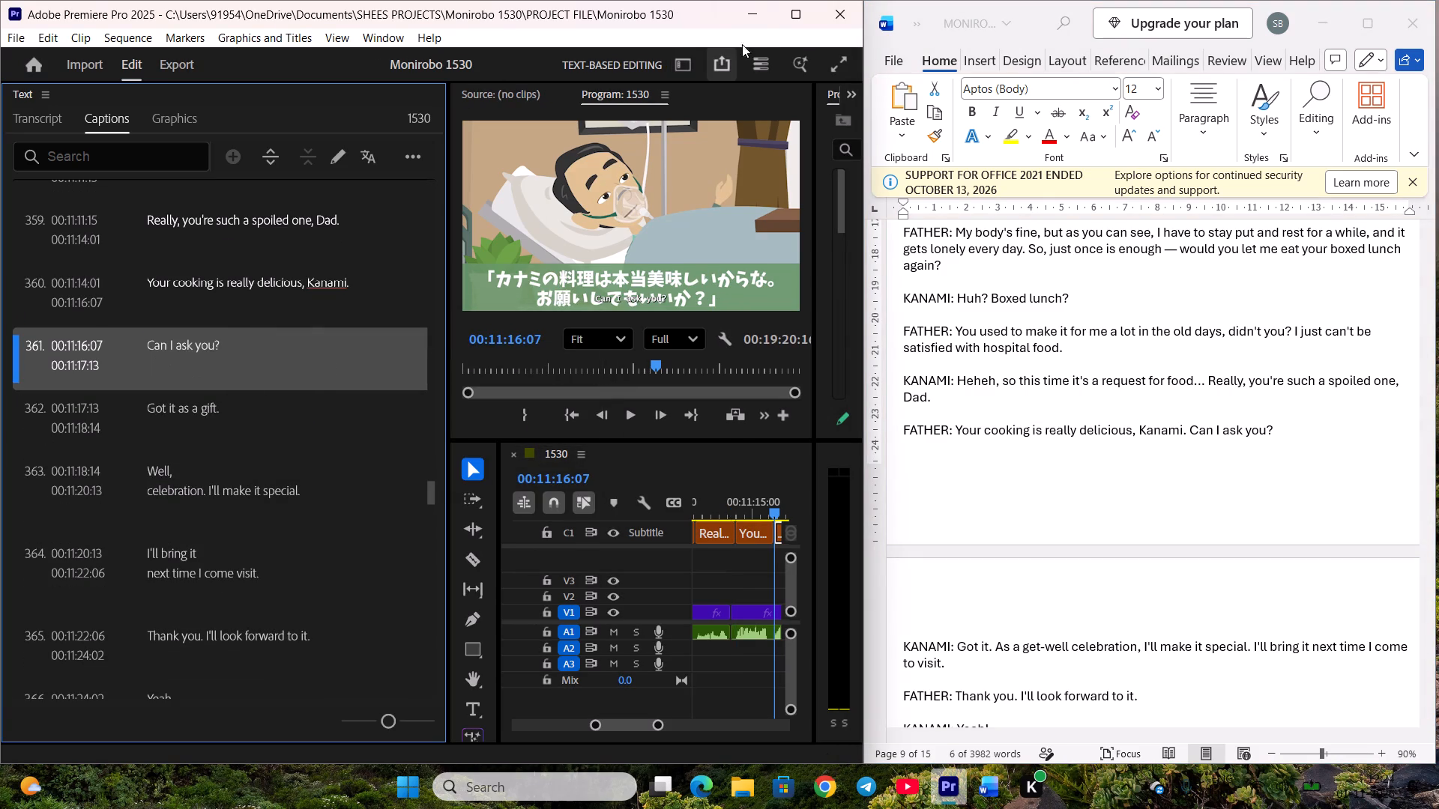